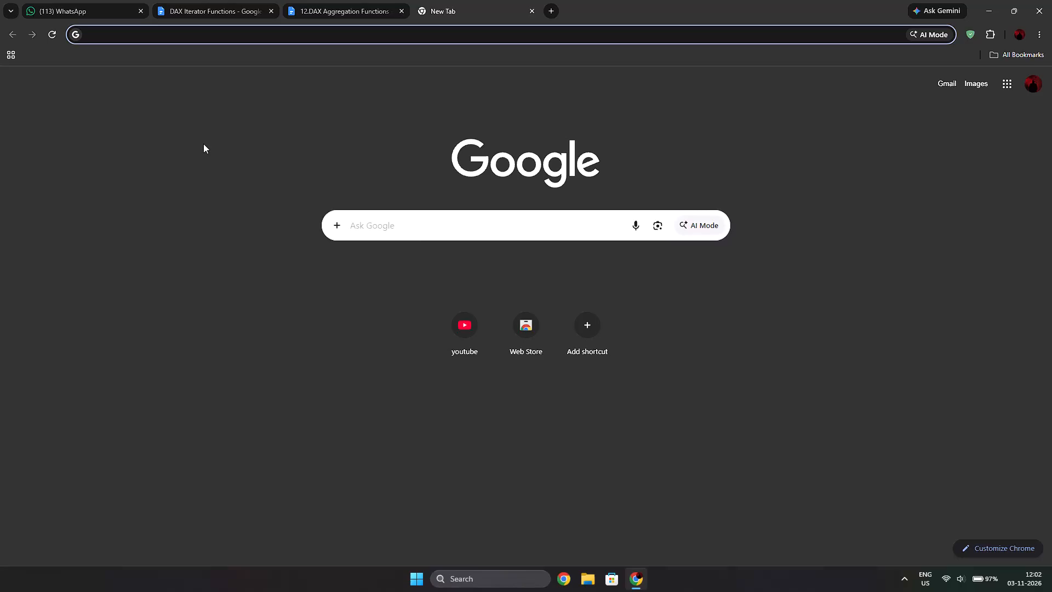
Read the starting dataset and handling-expense business scenario in the DAX Iterator Functions document.
{"action": "left_click", "coordinate": [341, 0]}
{"action": "left_click", "coordinate": [199, 0]}
{"action": "scroll", "coordinate": [443, 278], "scroll_direction": "down", "scroll_amount": 1}
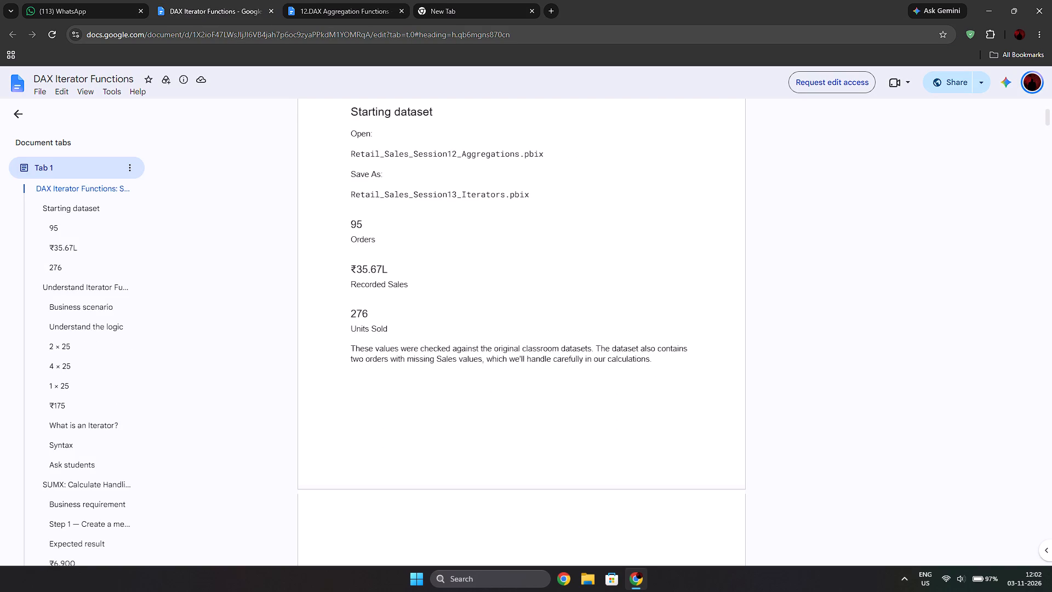
{"action": "scroll", "coordinate": [441, 320], "scroll_direction": "down", "scroll_amount": 1}
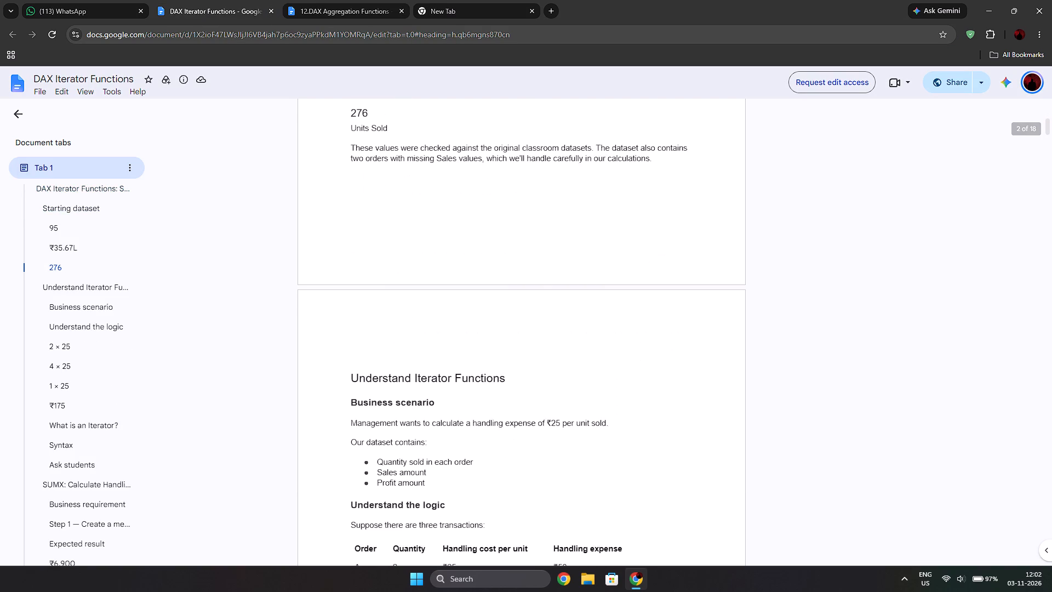
{"action": "scroll", "coordinate": [450, 312], "scroll_direction": "down", "scroll_amount": 1}
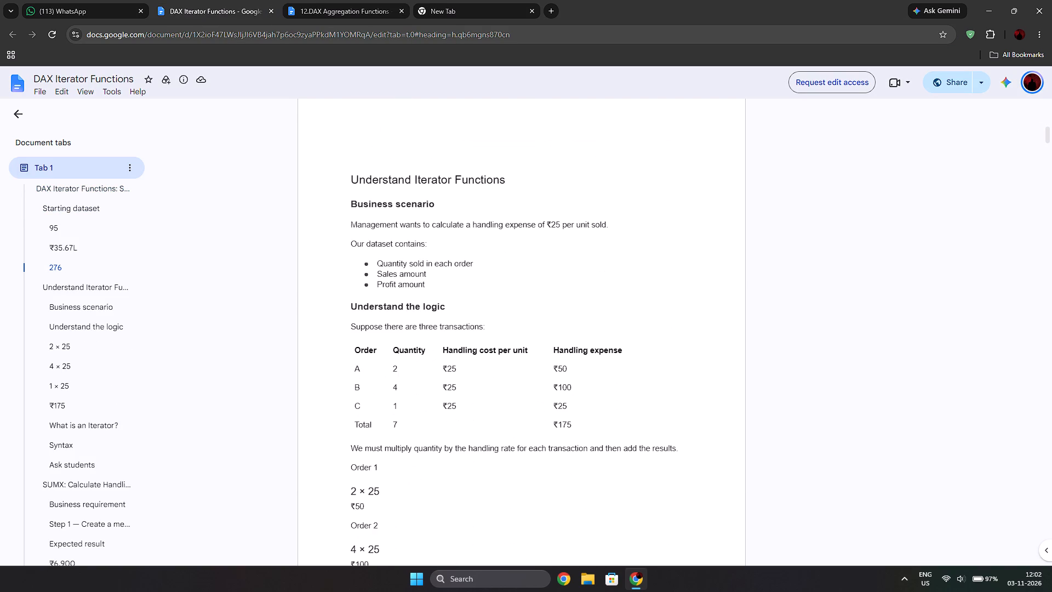
Launch Power BI Desktop and open the recent report session3.pbix.
{"action": "left_click", "coordinate": [987, 0]}
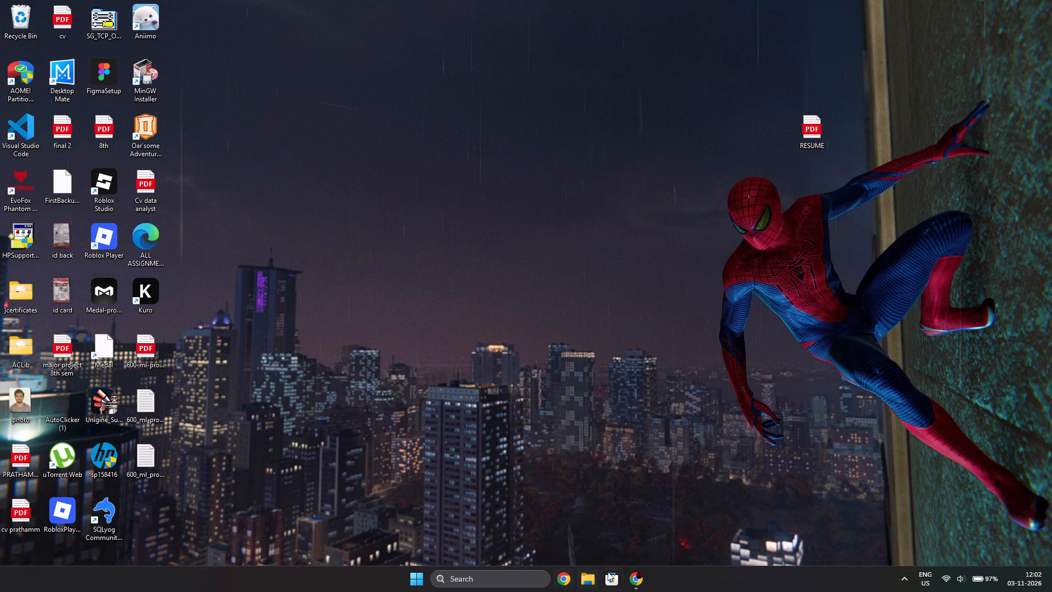
{"action": "left_click", "coordinate": [508, 566]}
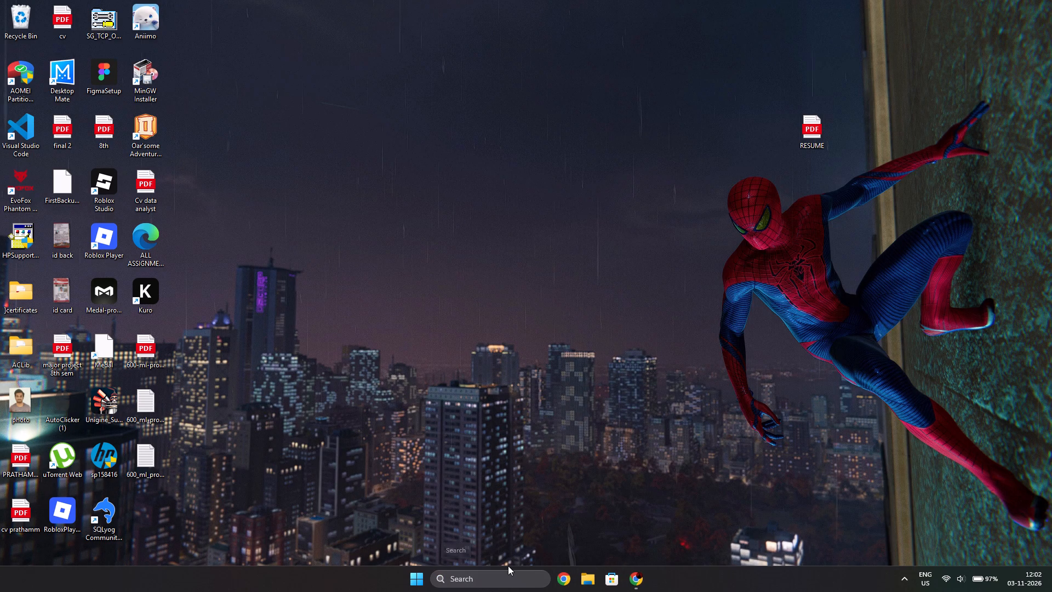
{"action": "left_click", "coordinate": [512, 573]}
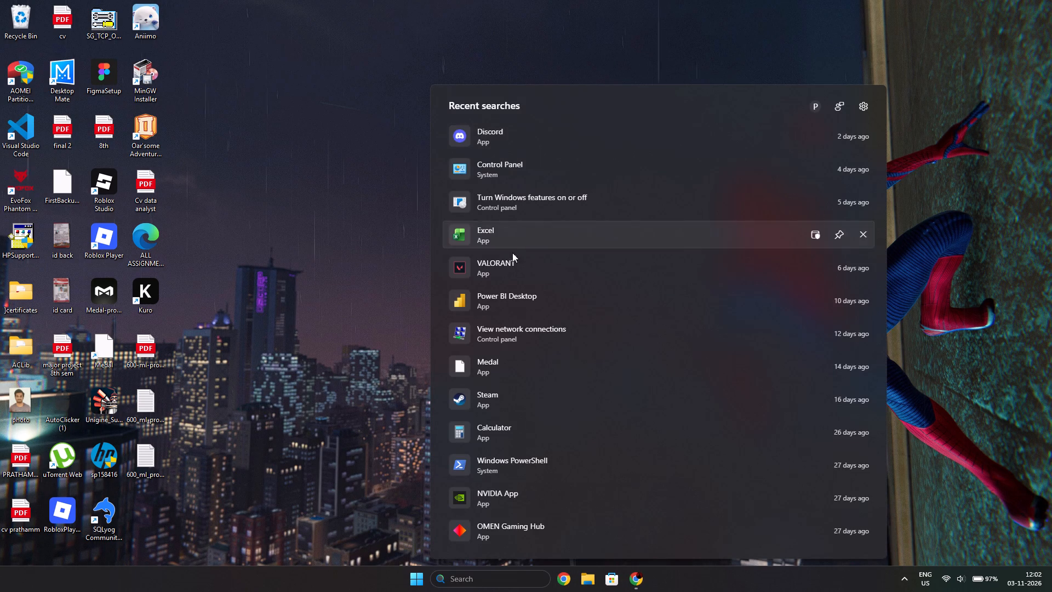
{"action": "left_click", "coordinate": [519, 305]}
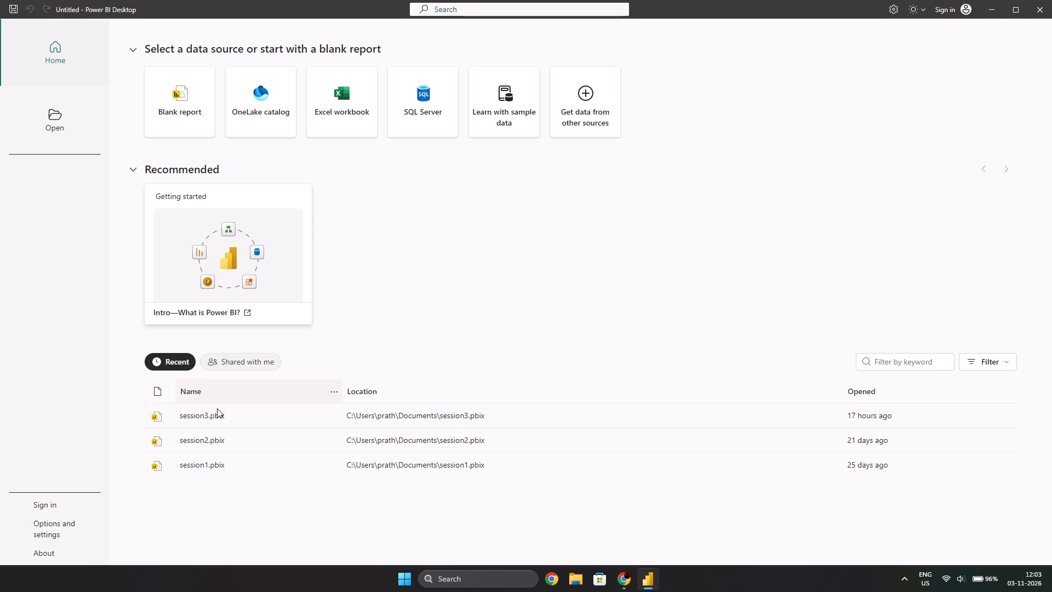
{"action": "left_click", "coordinate": [199, 416]}
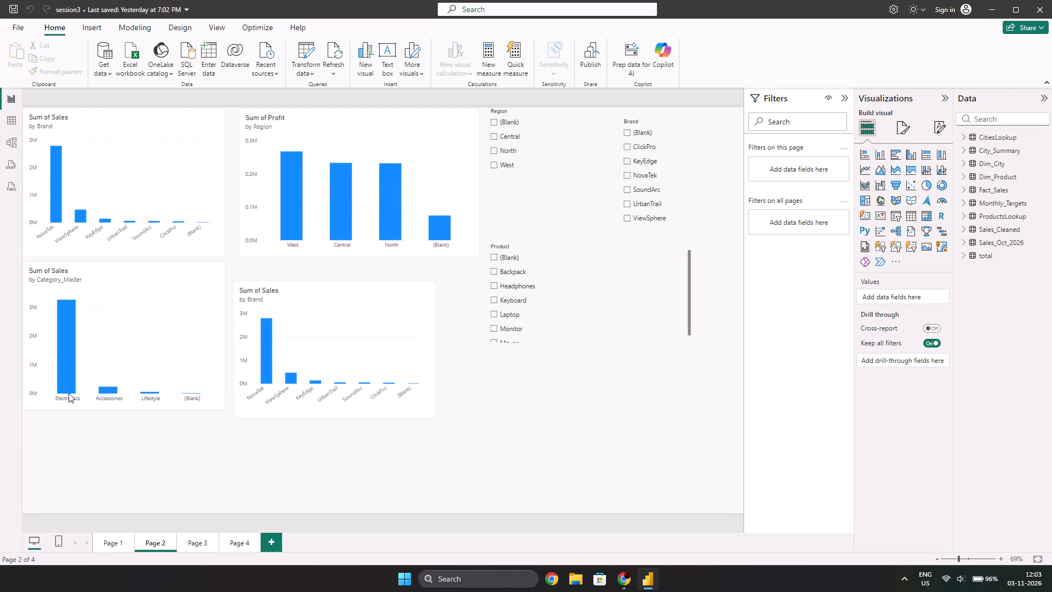
Add a new blank page to the report after Page 4.
{"action": "left_click", "coordinate": [197, 540]}
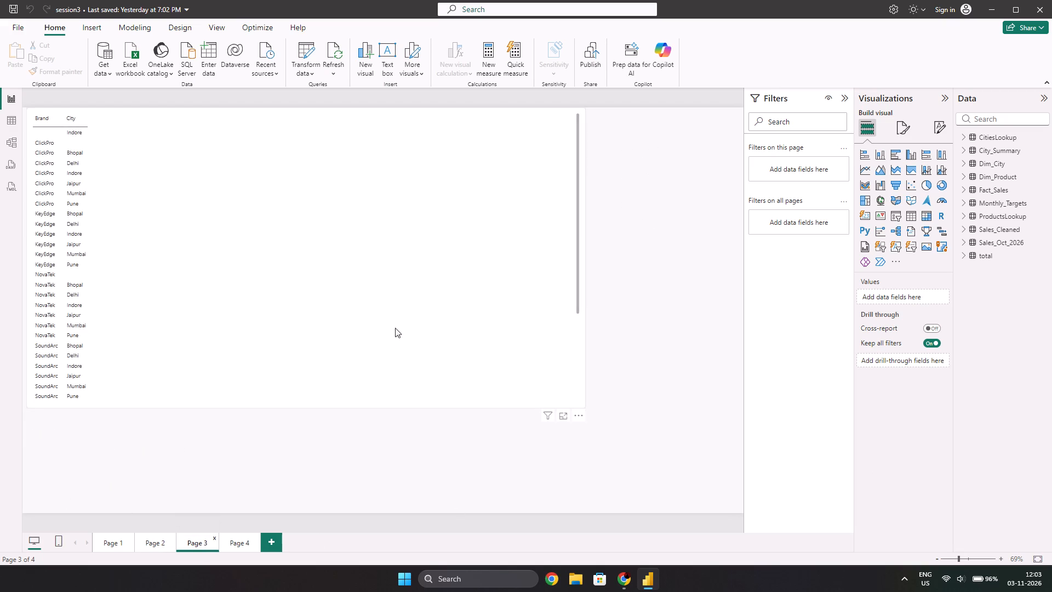
{"action": "double_click", "coordinate": [266, 547]}
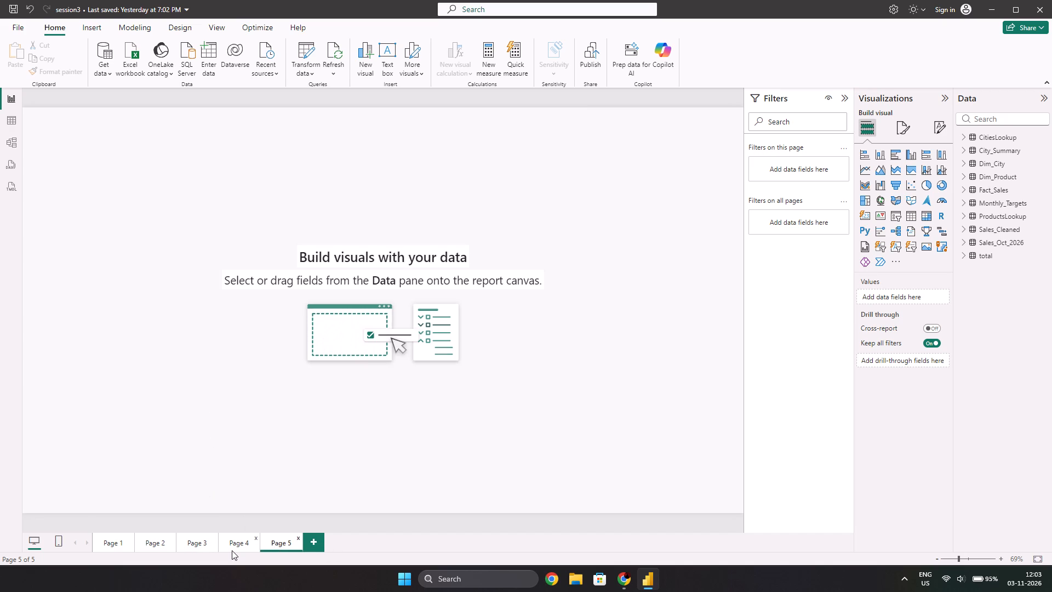
Go to the blank Page 4 and expand the Fact_Sales table to show its fields.
{"action": "left_click", "coordinate": [232, 550]}
{"action": "left_click", "coordinate": [964, 192]}
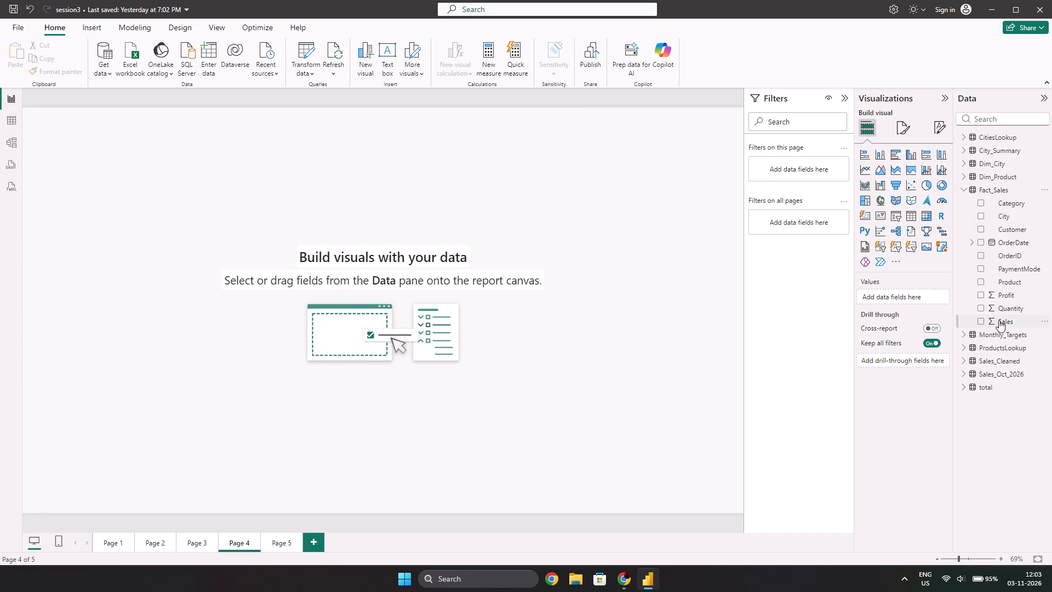
{"action": "left_click", "coordinate": [193, 543]}
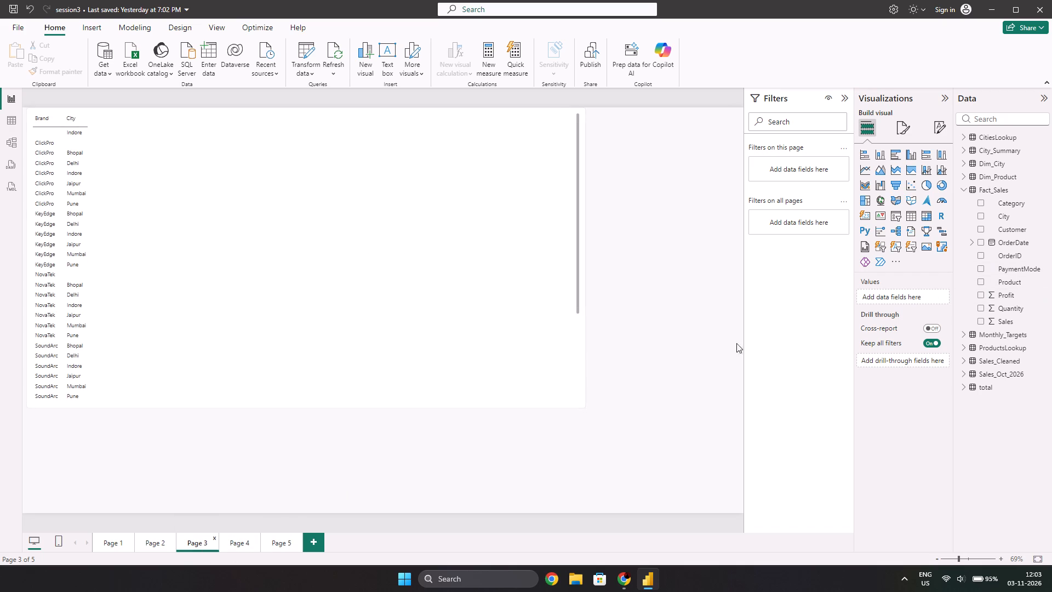
{"action": "left_click", "coordinate": [232, 544]}
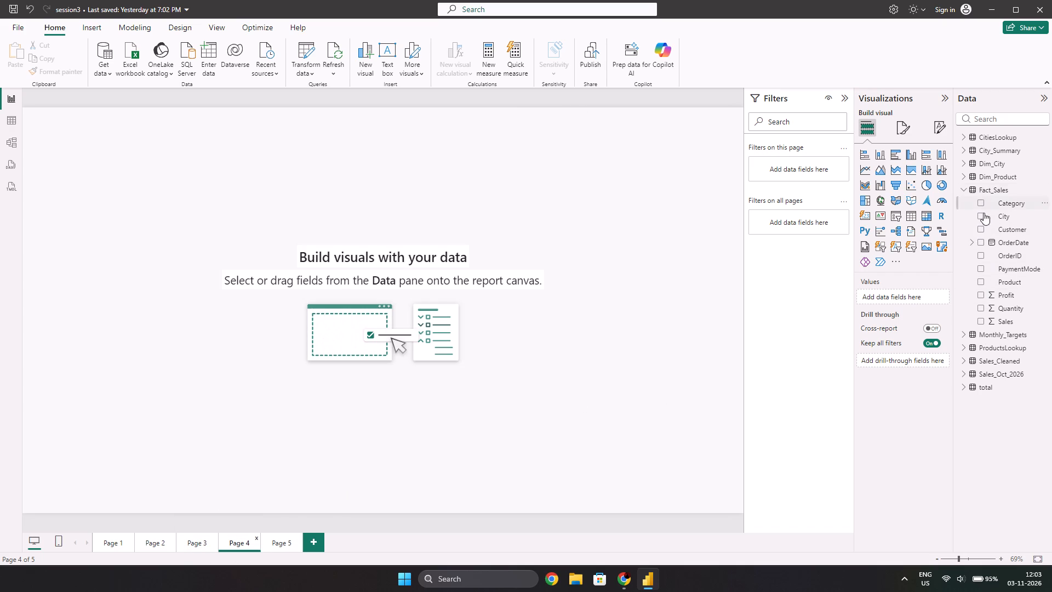
Switch to Chrome and read the iterator logic and SUMX syntax in the DAX Iterator Functions document.
{"action": "left_click", "coordinate": [621, 590]}
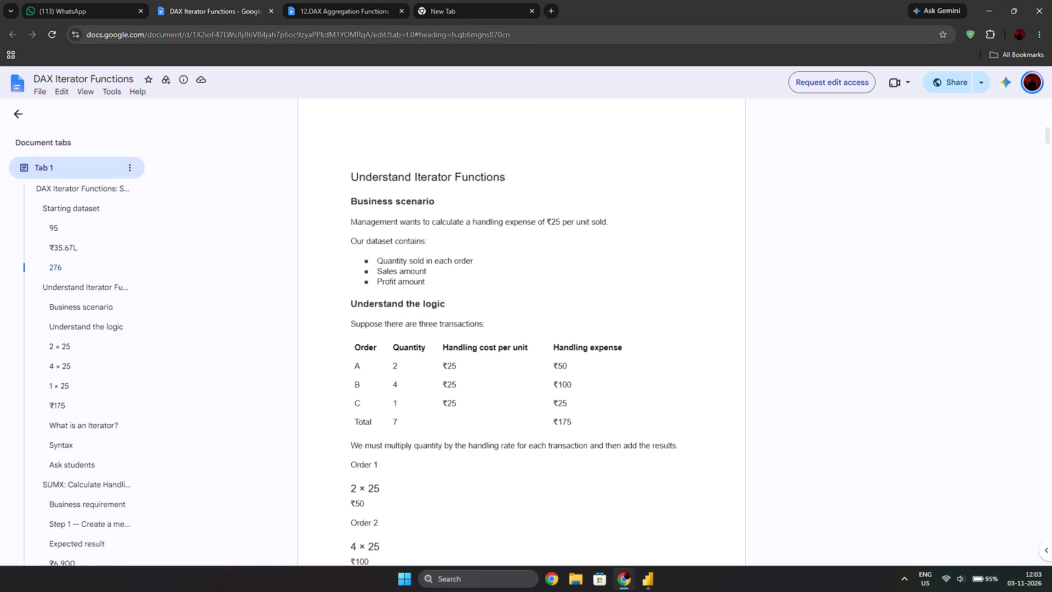
{"action": "scroll", "coordinate": [443, 306], "scroll_direction": "down", "scroll_amount": 1}
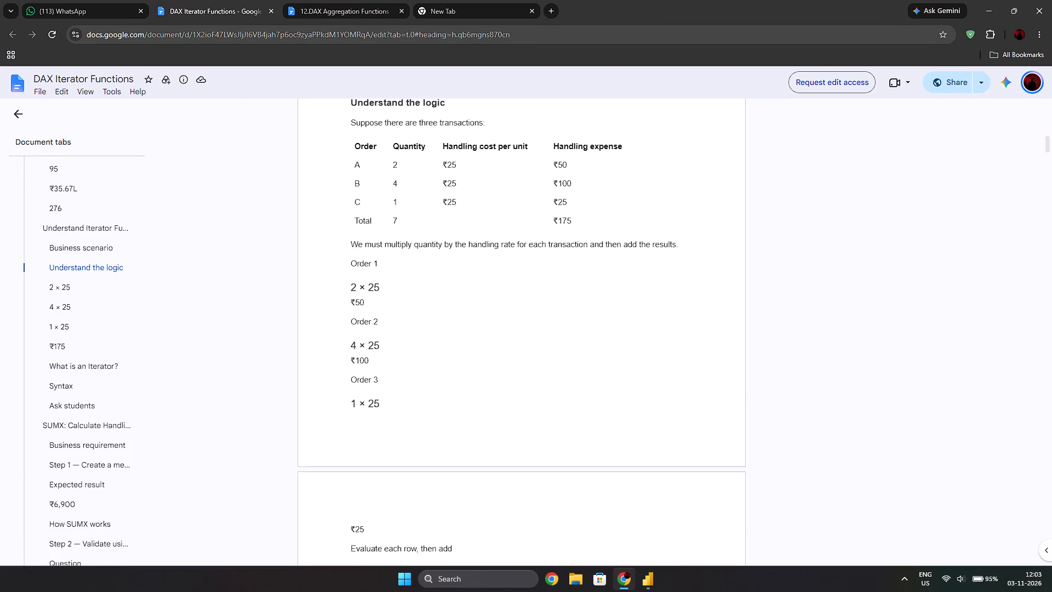
{"action": "scroll", "coordinate": [433, 316], "scroll_direction": "down", "scroll_amount": 2}
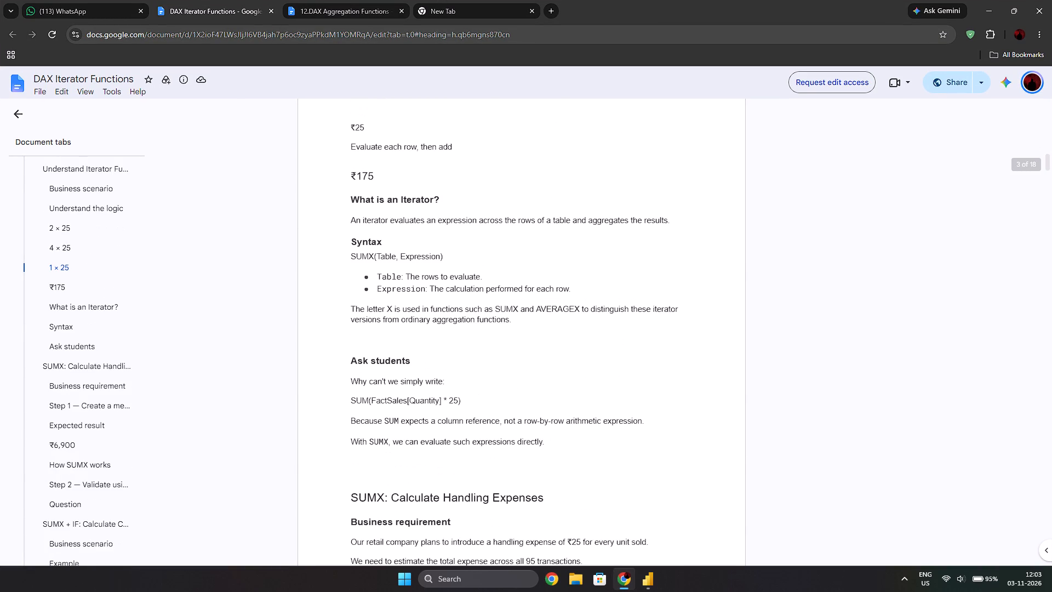
{"action": "scroll", "coordinate": [452, 259], "scroll_direction": "up", "scroll_amount": 1}
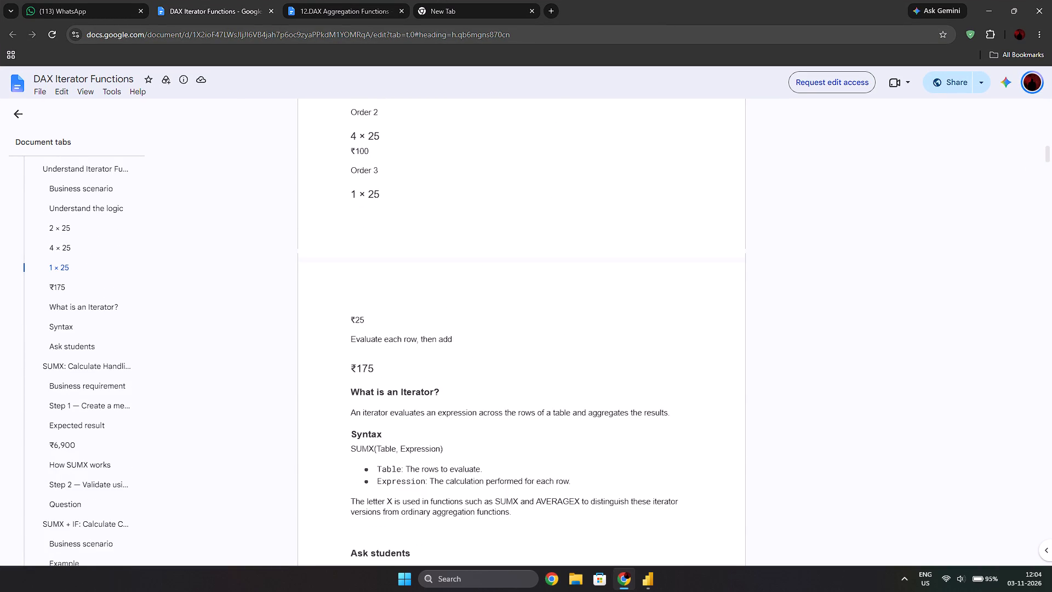
Read the DAX Aggregation Functions document through the SUM tasks for total sales, profit and quantity.
{"action": "left_click", "coordinate": [335, 0]}
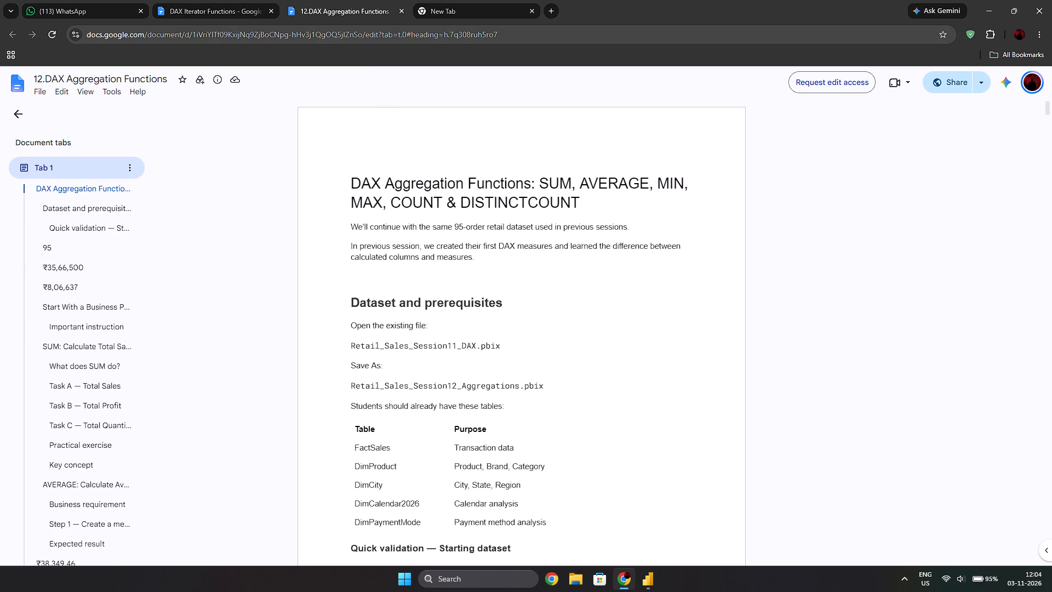
{"action": "scroll", "coordinate": [481, 310], "scroll_direction": "down", "scroll_amount": 1}
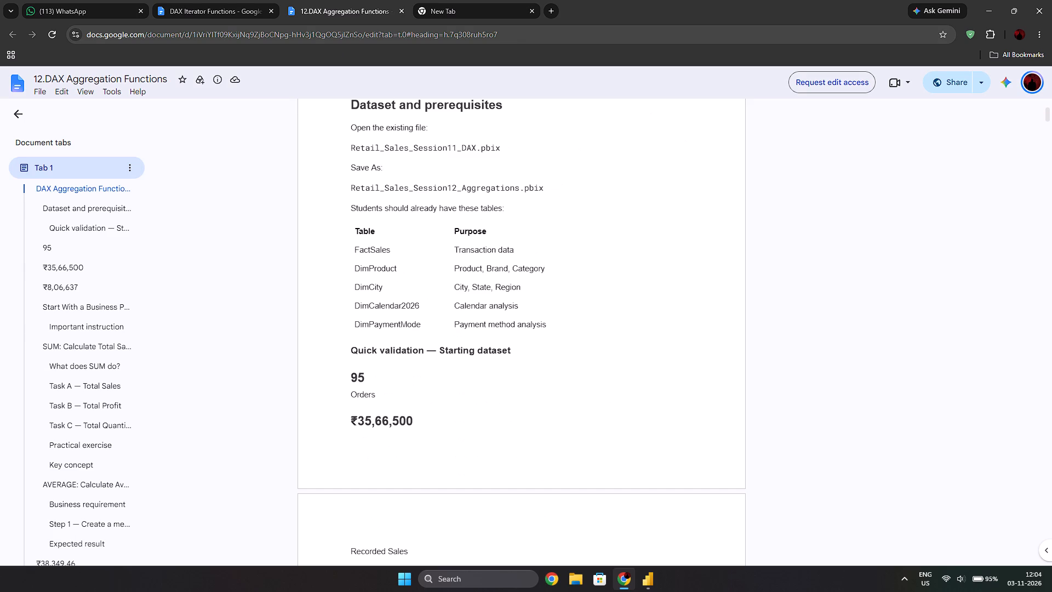
{"action": "scroll", "coordinate": [403, 276], "scroll_direction": "down", "scroll_amount": 2}
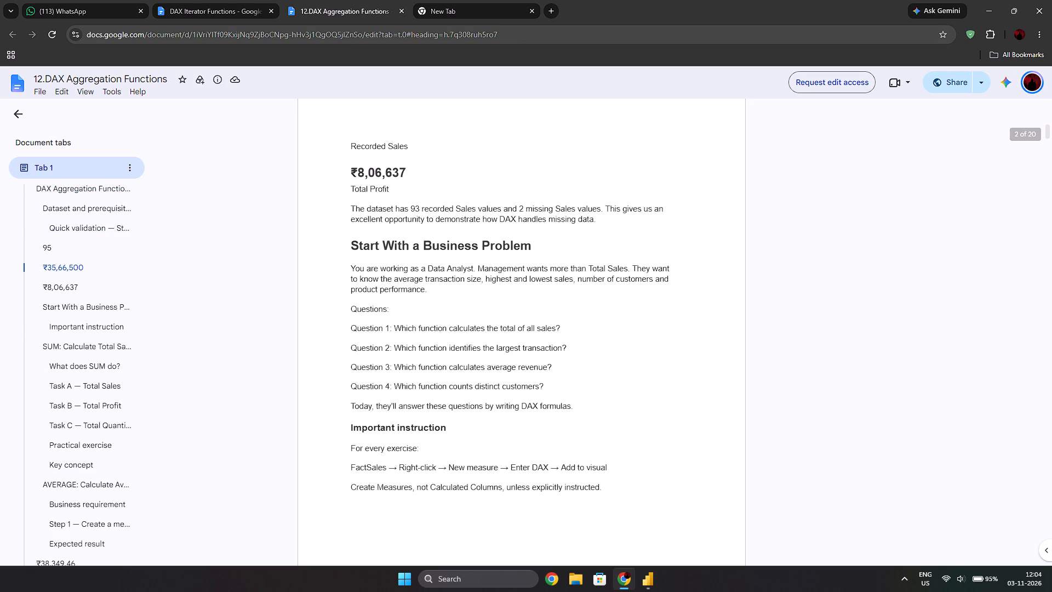
{"action": "scroll", "coordinate": [422, 368], "scroll_direction": "down", "scroll_amount": 2}
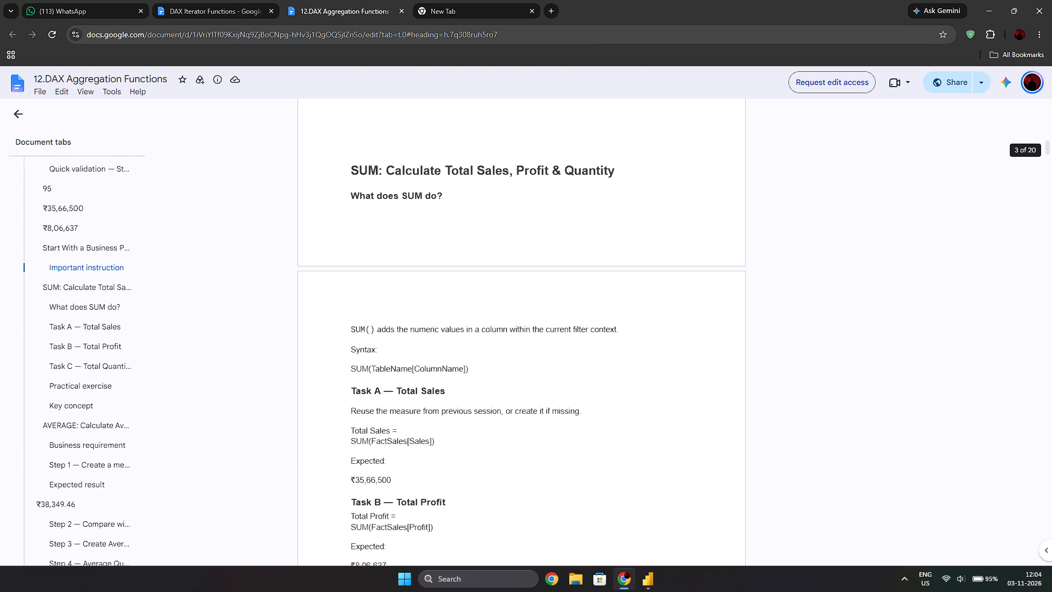
{"action": "scroll", "coordinate": [381, 351], "scroll_direction": "down", "scroll_amount": 1}
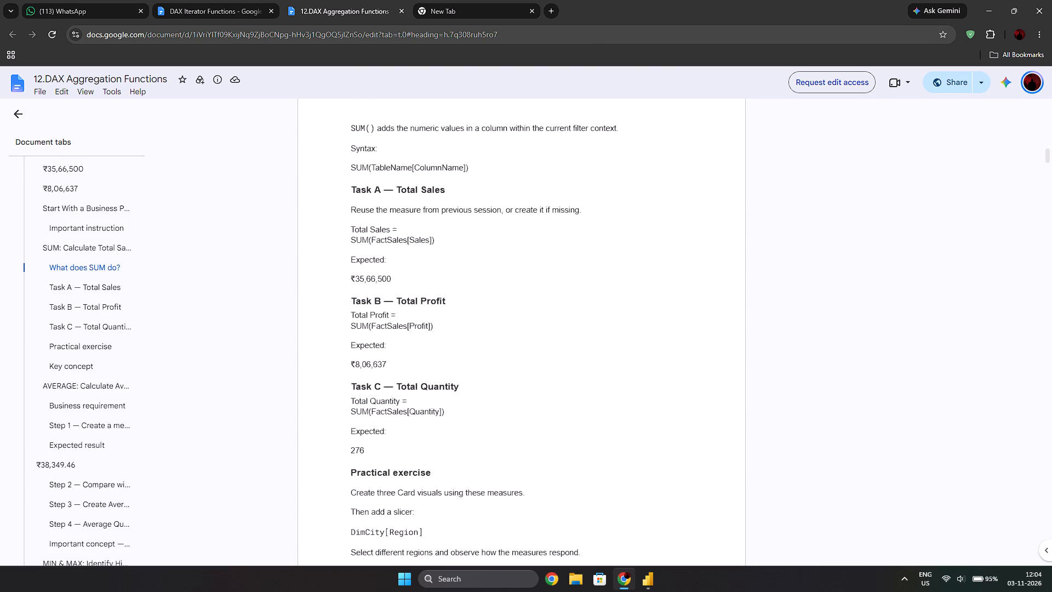
{"action": "scroll", "coordinate": [433, 209], "scroll_direction": "up", "scroll_amount": 1}
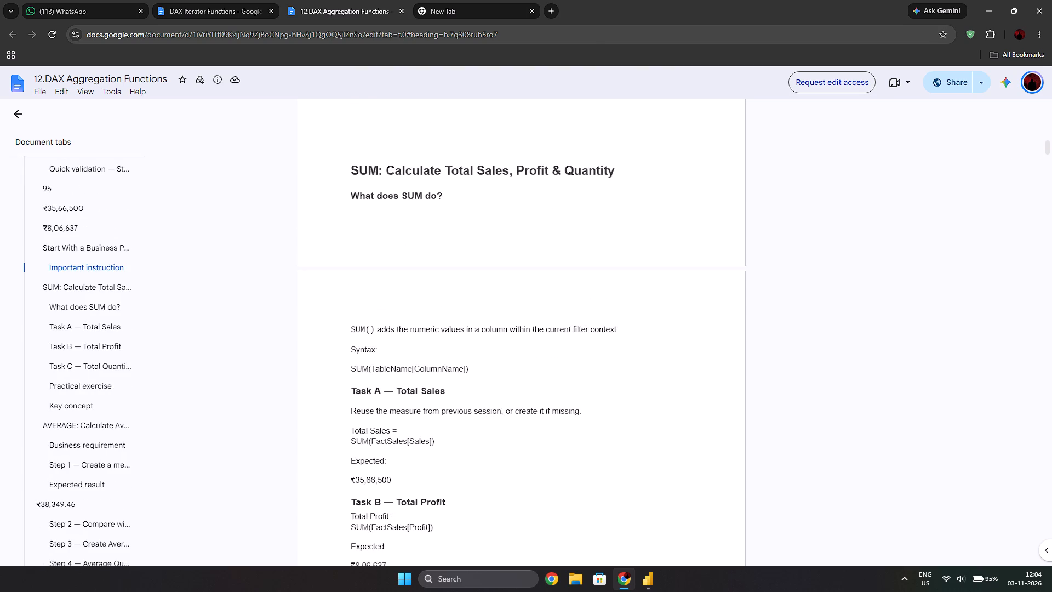
{"action": "scroll", "coordinate": [439, 418], "scroll_direction": "down", "scroll_amount": 1}
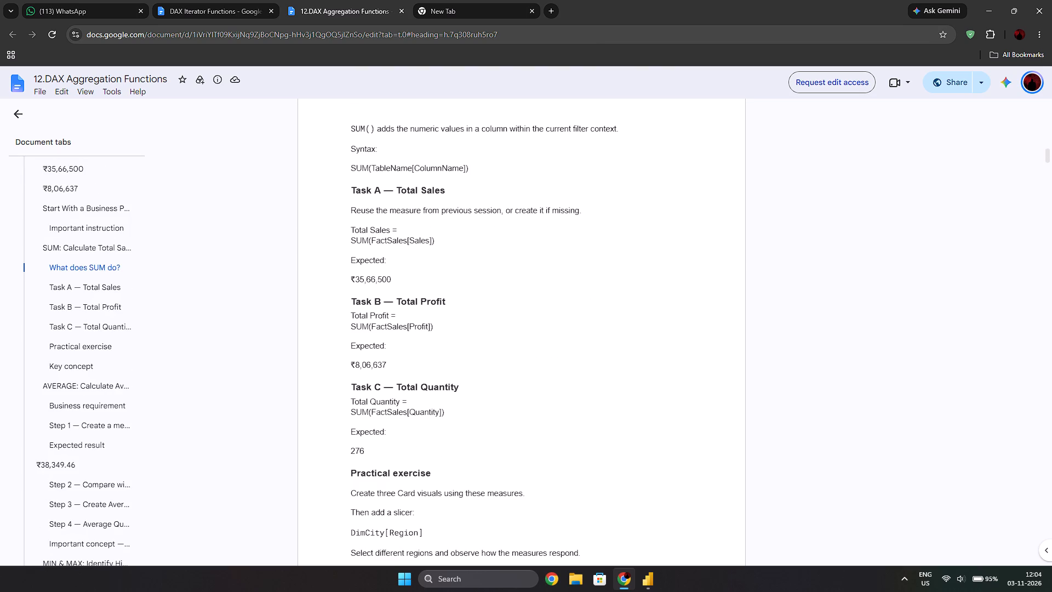
Copy the Task A Total Sales formula and enter it as a new measure in Power BI's Fact_Sales table.
{"action": "left_click_drag", "start_coordinate": [439, 243], "coordinate": [334, 228]}
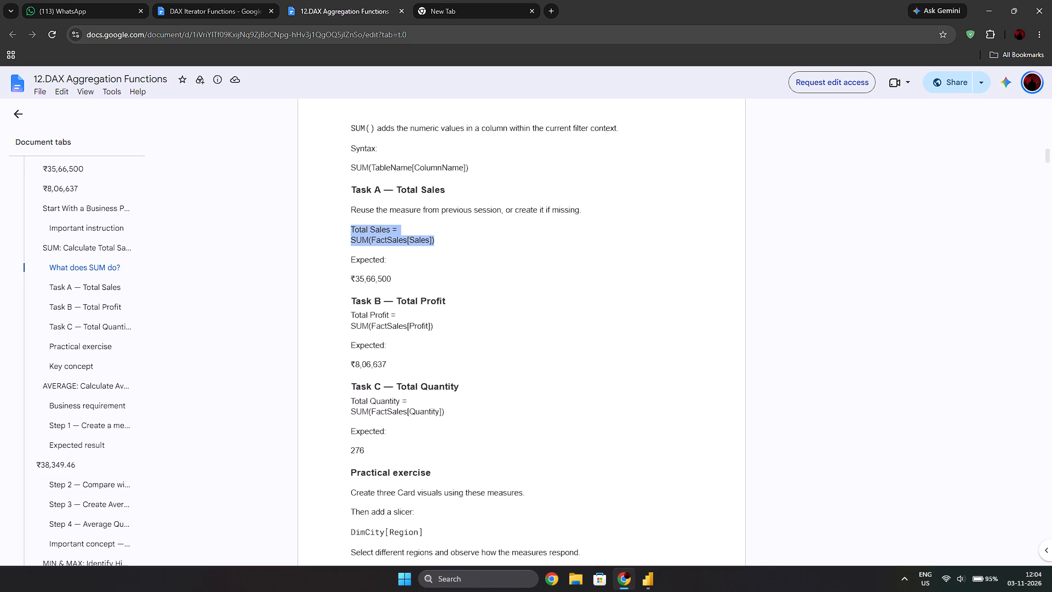
{"action": "key", "text": "ctrl+c"}
{"action": "key", "text": "alt+Tab"}
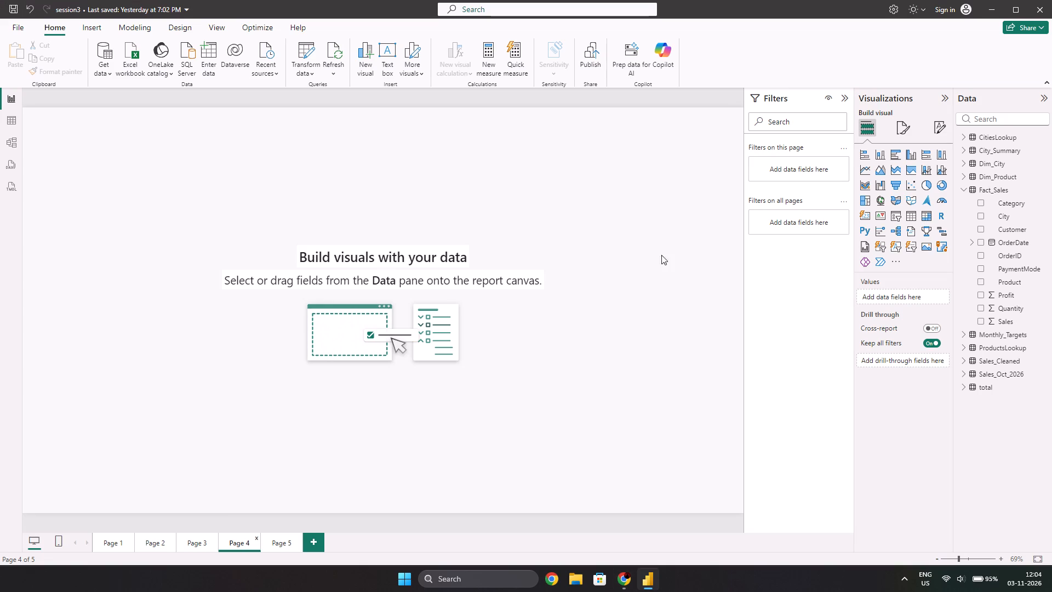
{"action": "right_click", "coordinate": [1001, 188]}
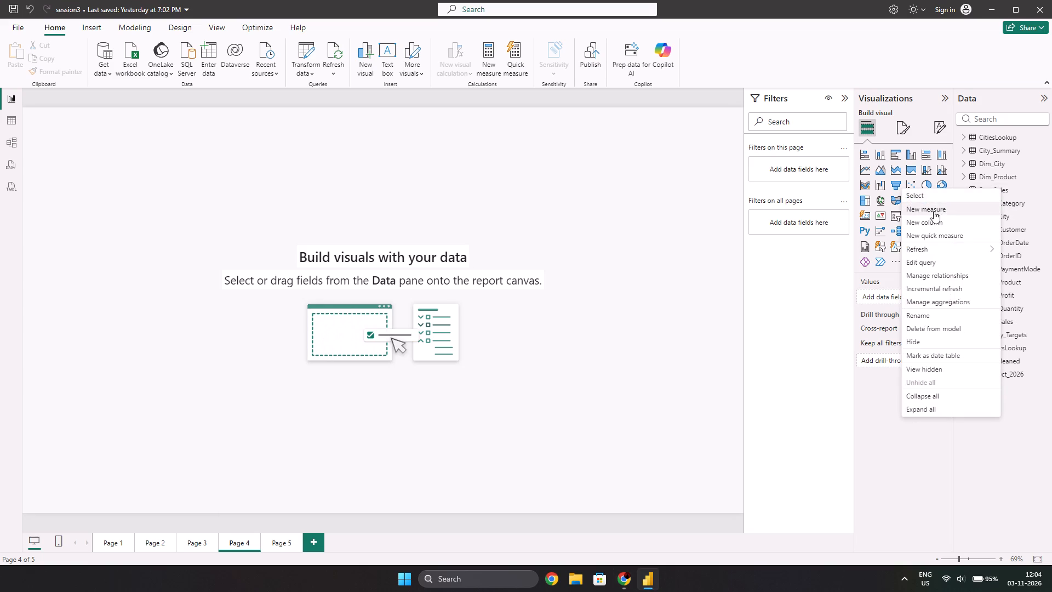
{"action": "left_click", "coordinate": [934, 209]}
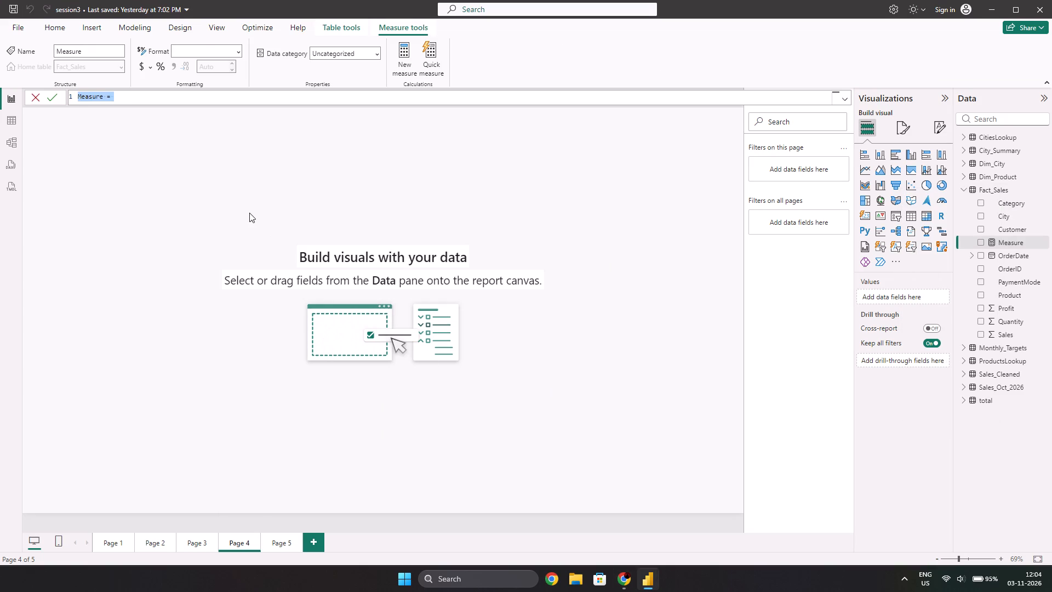
{"action": "key", "text": "ctrl+v"}
{"action": "key", "text": "Return"}
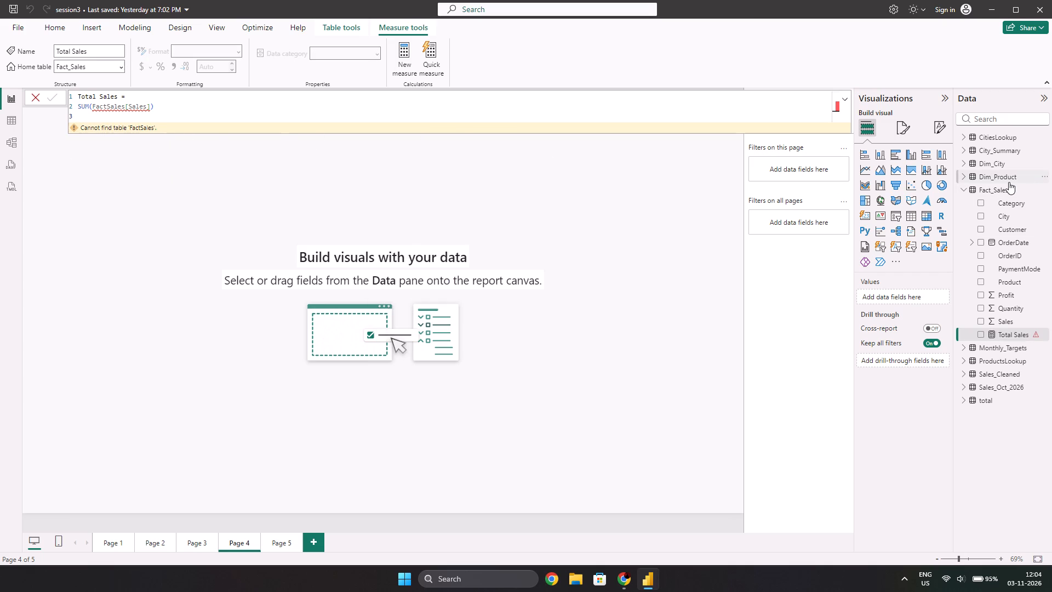
Correct the table reference in the Total Sales measure so its formula reads SUM(Fact_Sales[Sales]), and commit it.
{"action": "left_click", "coordinate": [111, 104]}
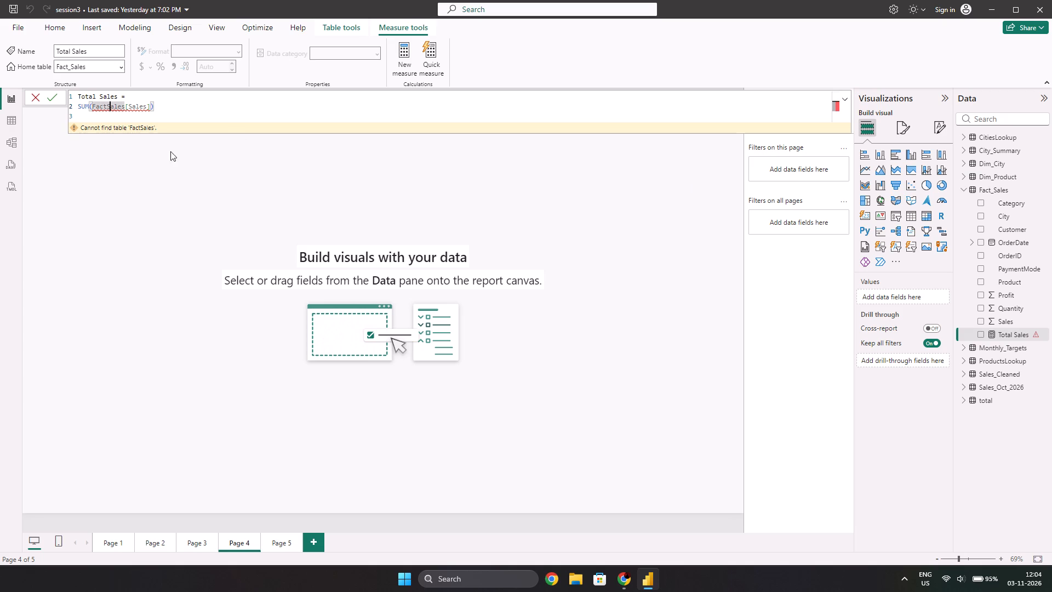
{"action": "key", "text": "Left"}
{"action": "key", "text": "shift+underscore"}
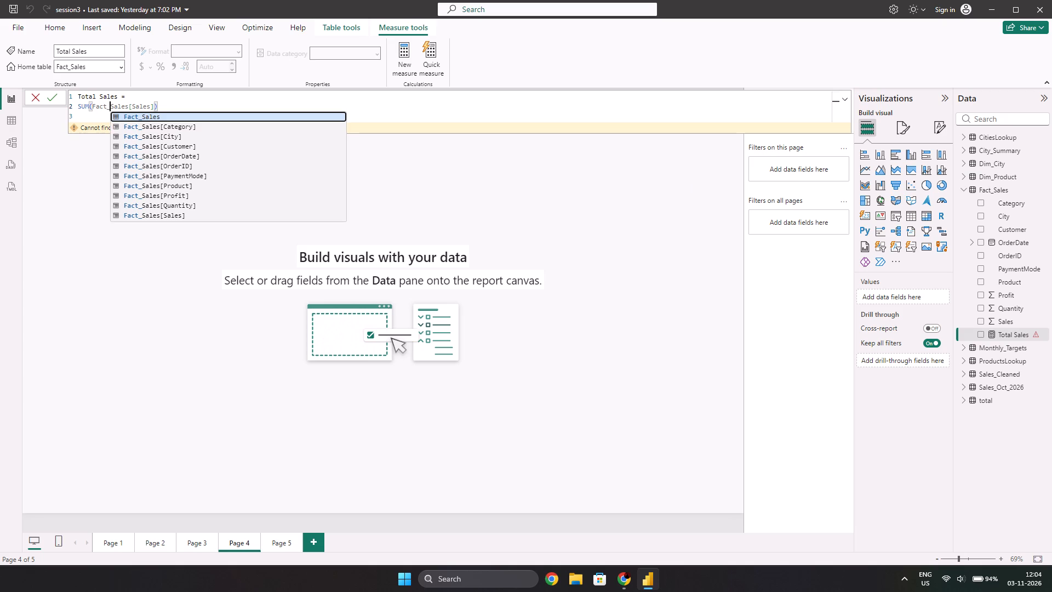
{"action": "key", "text": "Return"}
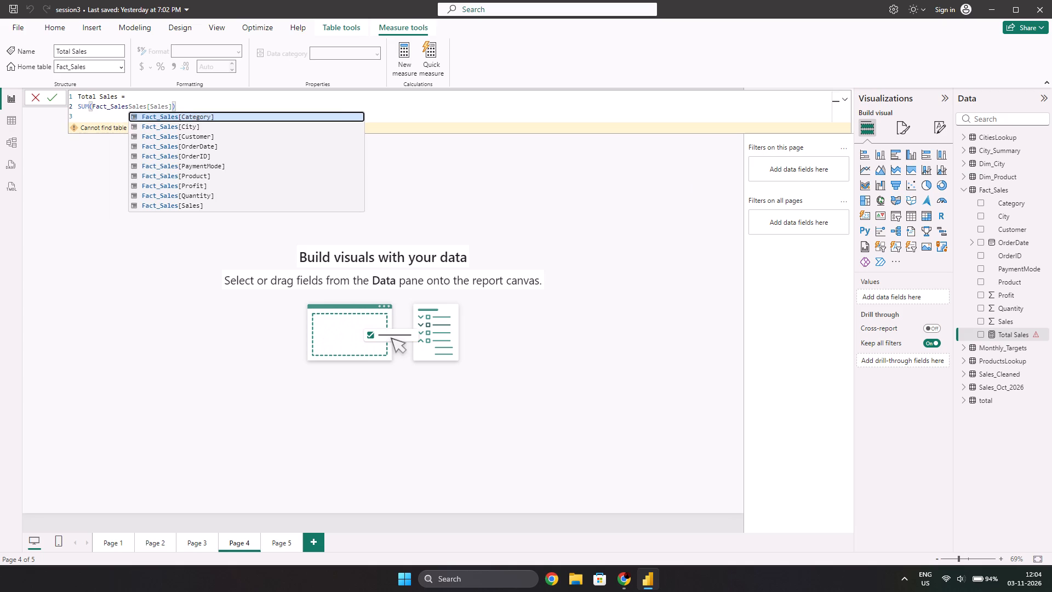
{"action": "key", "text": "Right"}
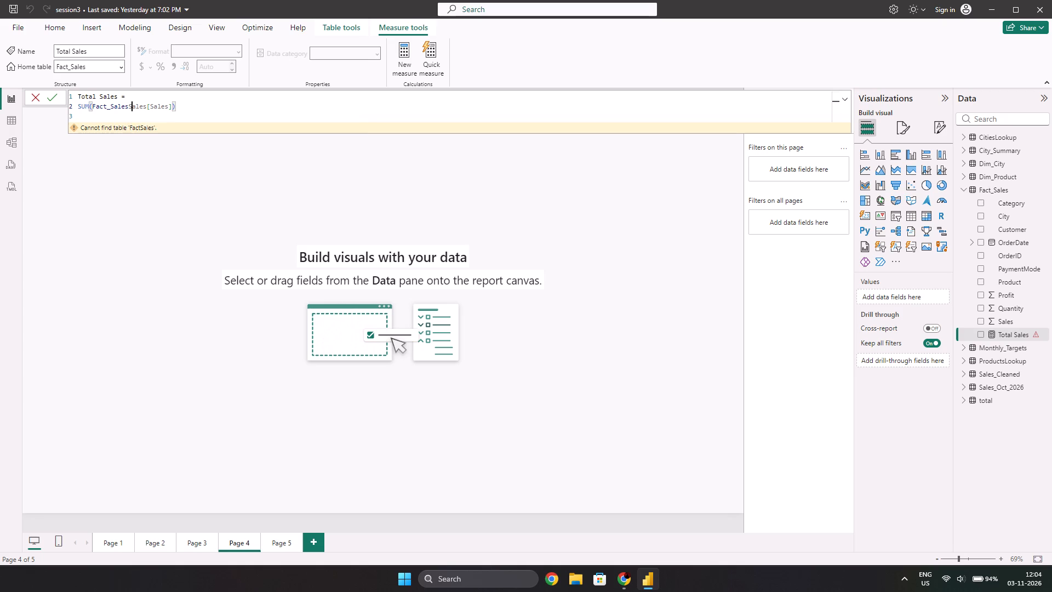
{"action": "key", "text": "Right"}
{"action": "key", "text": "Right"}
{"action": "key", "text": "Right"}
{"action": "key", "text": "Right"}
{"action": "key", "text": "shift+Left"}
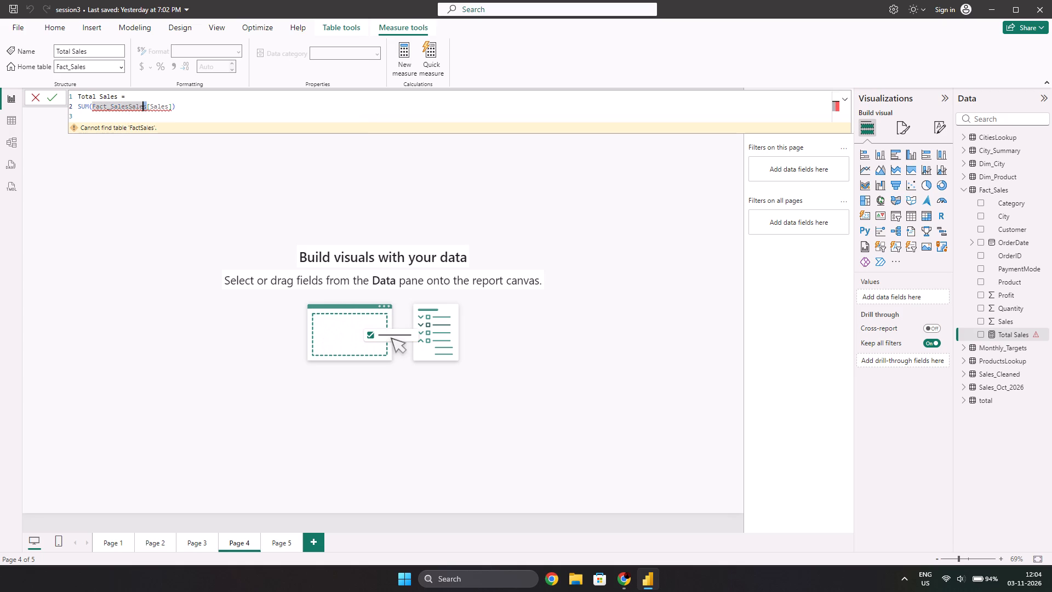
{"action": "key", "text": "shift+Left"}
{"action": "key", "text": "shift+Left"}
{"action": "key", "text": "shift+Left"}
{"action": "key", "text": "shift+Left"}
{"action": "key", "text": "BackSpace"}
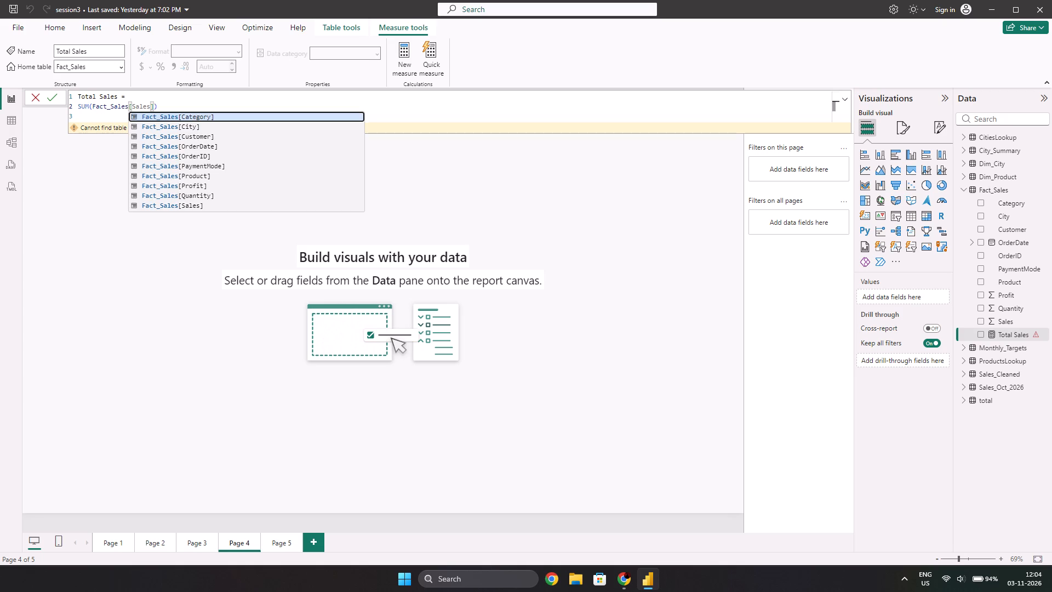
{"action": "key", "text": "Right"}
{"action": "key", "text": "Right"}
{"action": "key", "text": "Right"}
{"action": "key", "text": "Right"}
{"action": "key", "text": "Right"}
{"action": "key", "text": "Right"}
{"action": "key", "text": "Right"}
{"action": "key", "text": "Right"}
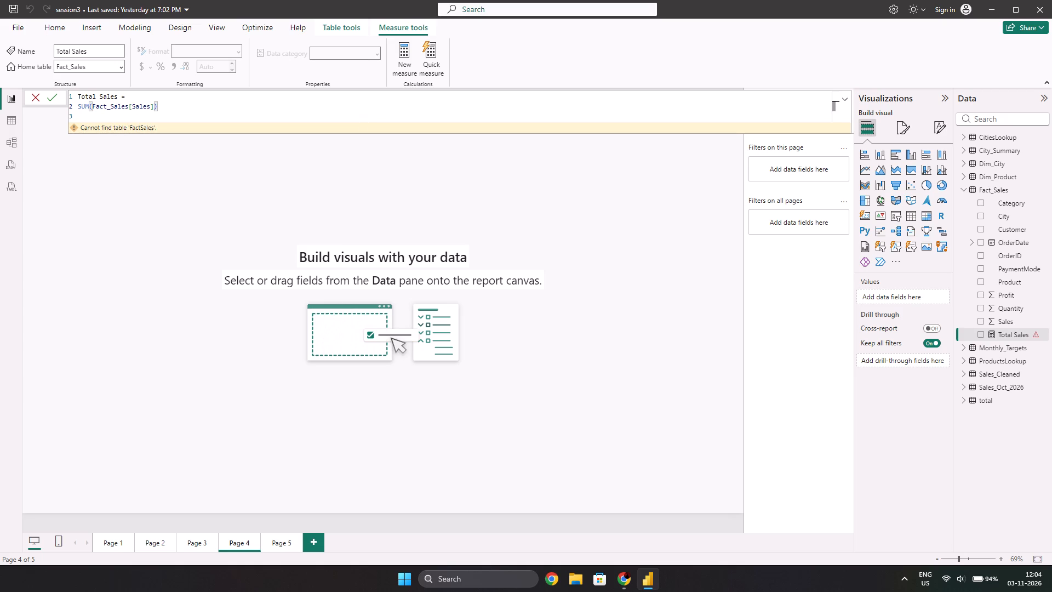
{"action": "key", "text": "Return"}
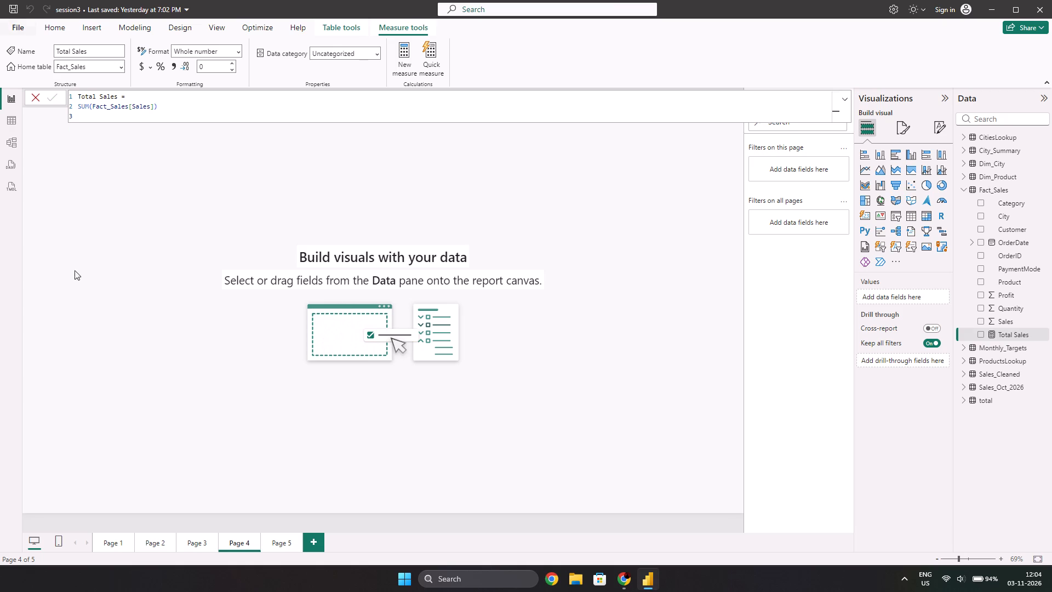
{"action": "key", "text": "Return"}
{"action": "left_click", "coordinate": [170, 106]}
{"action": "key", "text": "Return"}
Add the Total Sales measure to Page 4 as a column chart, enlarge it and place it at the page's upper-left corner.
{"action": "left_click", "coordinate": [980, 334]}
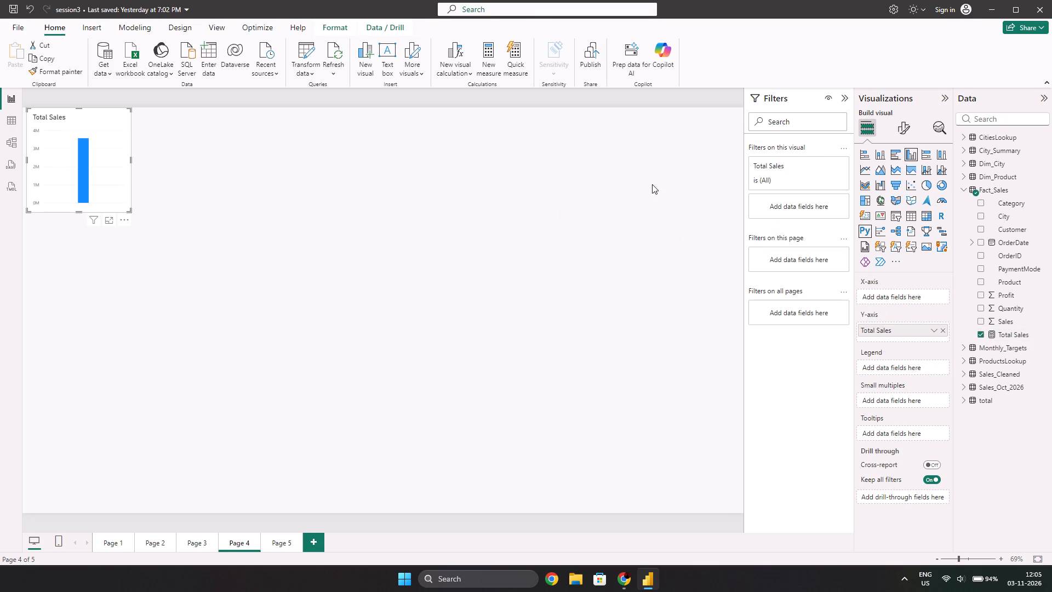
{"action": "left_click_drag", "start_coordinate": [130, 207], "coordinate": [138, 219]}
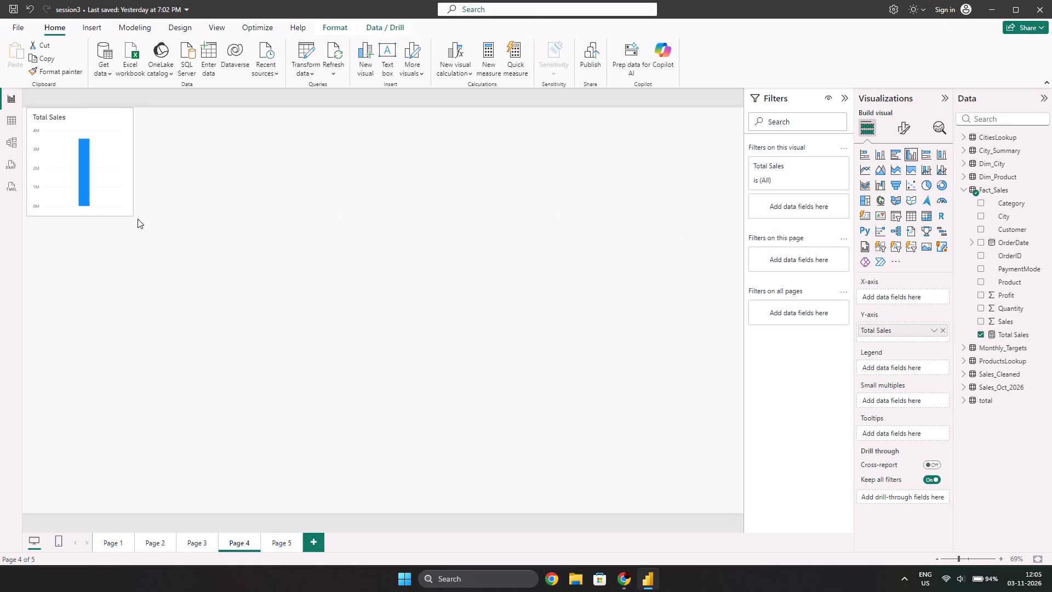
{"action": "left_click_drag", "start_coordinate": [138, 219], "coordinate": [259, 249]}
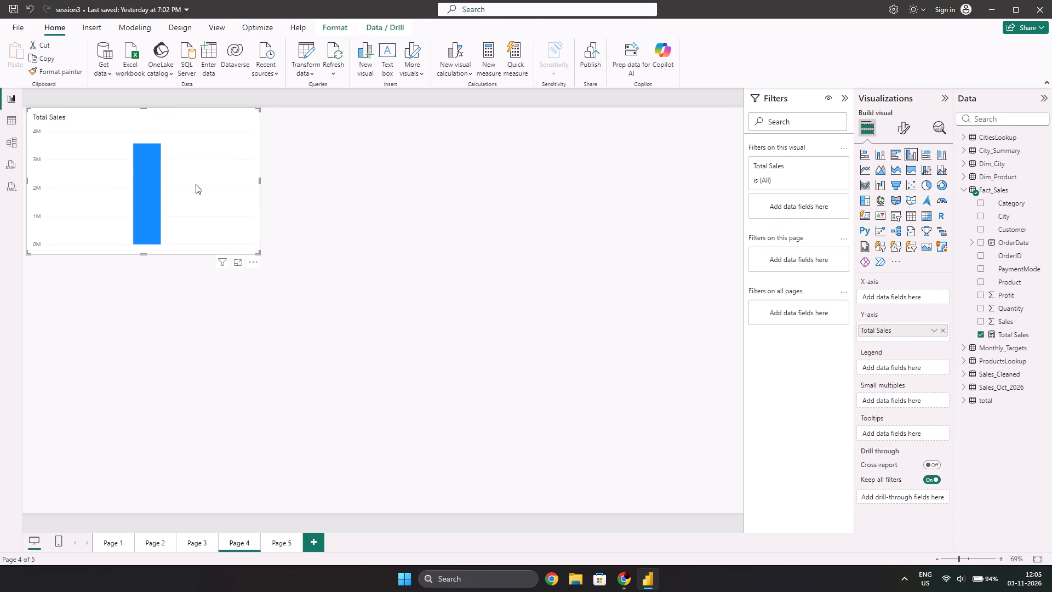
{"action": "left_click_drag", "start_coordinate": [196, 183], "coordinate": [178, 182]}
{"action": "left_click", "coordinate": [426, 276]}
{"action": "left_click_drag", "start_coordinate": [443, 288], "coordinate": [441, 295]}
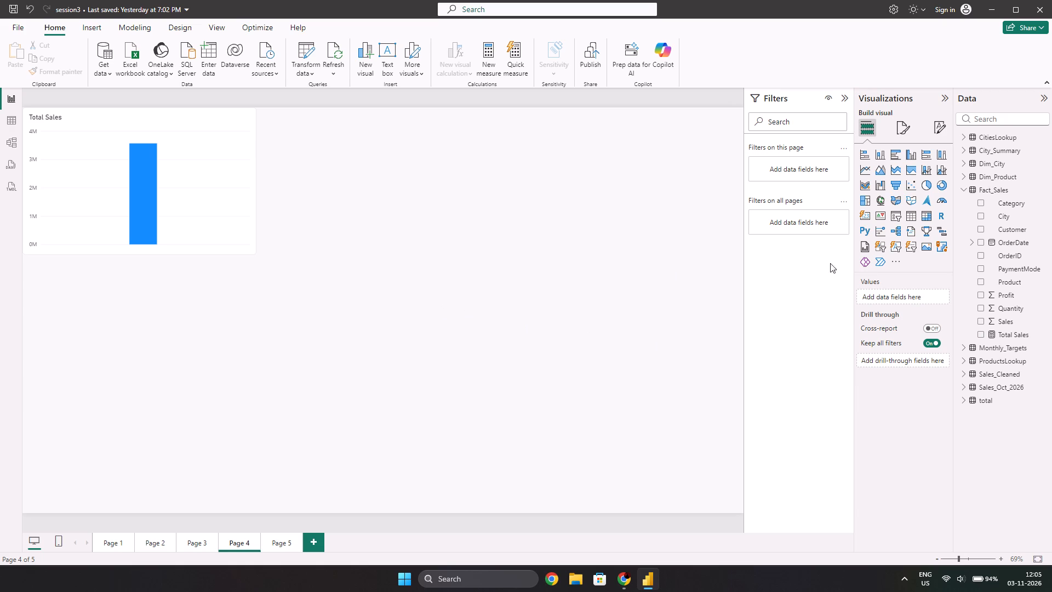
Rename the Fact_Sales table as FactSales.
{"action": "right_click", "coordinate": [999, 190]}
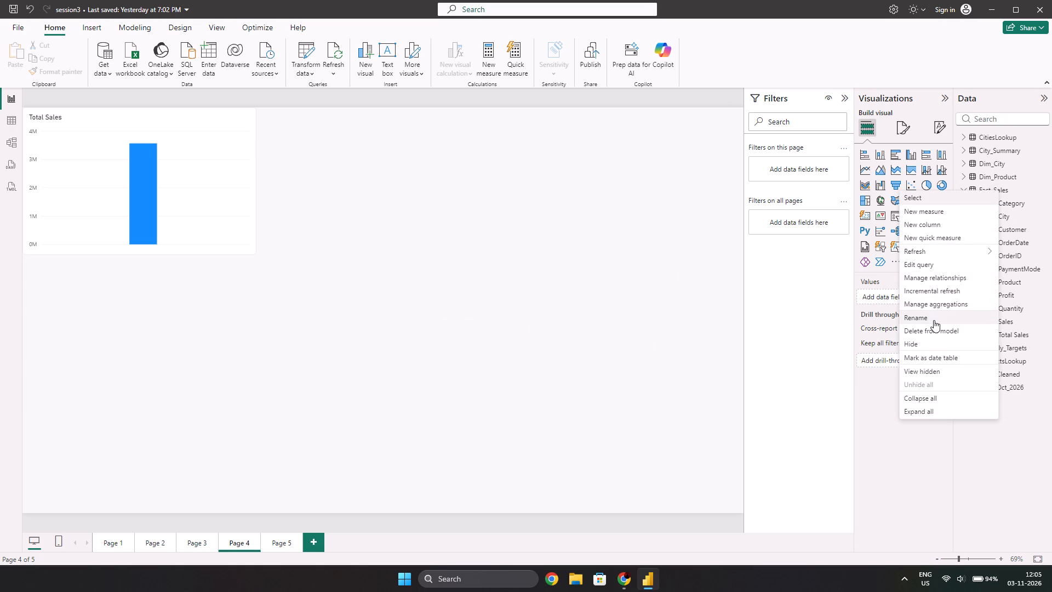
{"action": "left_click", "coordinate": [934, 320]}
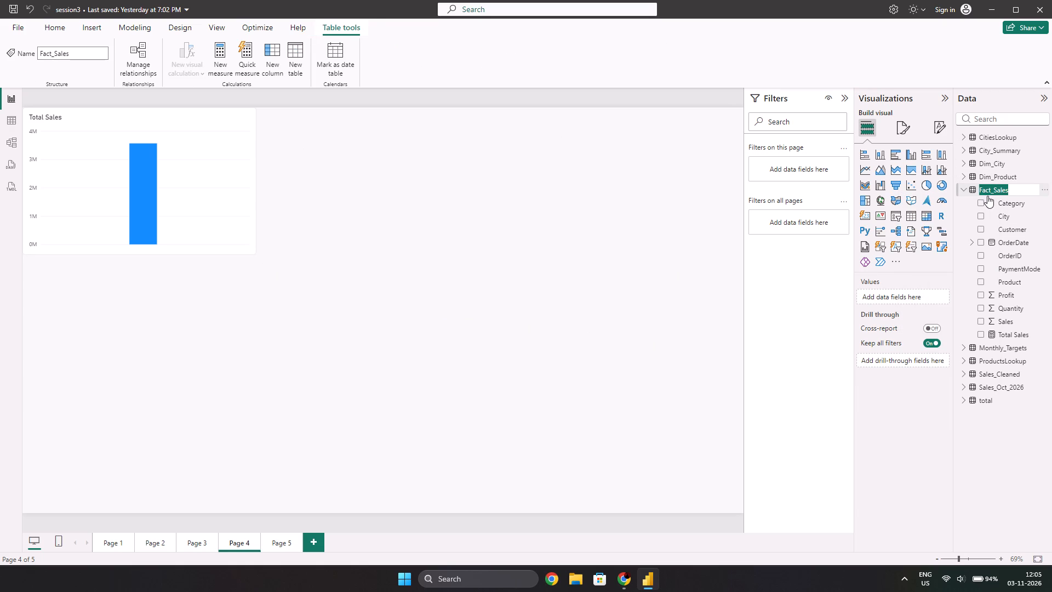
{"action": "left_click", "coordinate": [991, 186]}
{"action": "key", "text": "Right"}
{"action": "key", "text": "Left"}
{"action": "key", "text": "Left"}
{"action": "key", "text": "Left"}
{"action": "key", "text": "Left"}
{"action": "key", "text": "Left"}
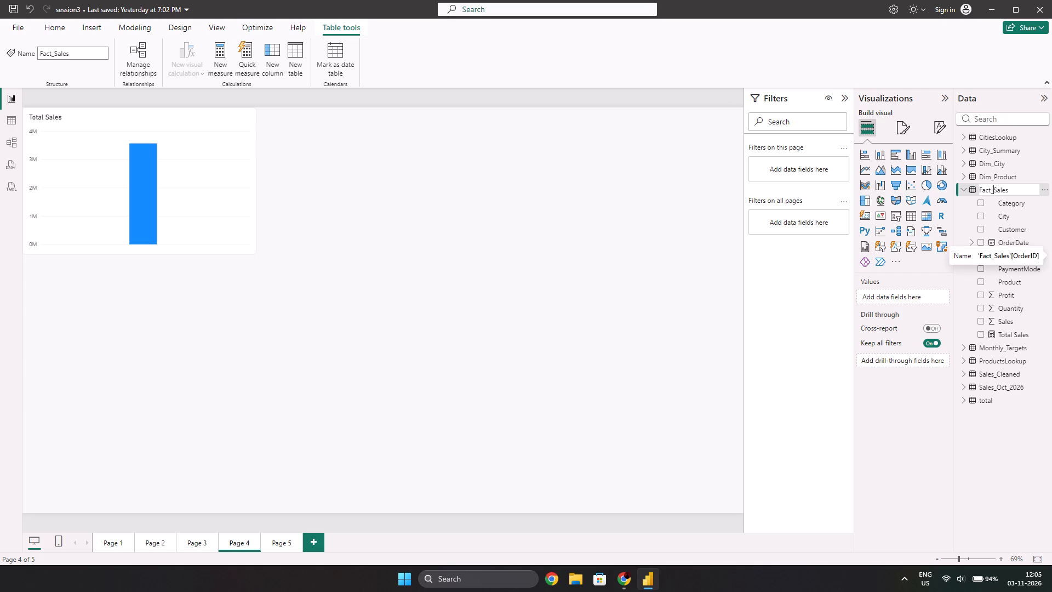
{"action": "key", "text": "BackSpace"}
{"action": "key", "text": "Return"}
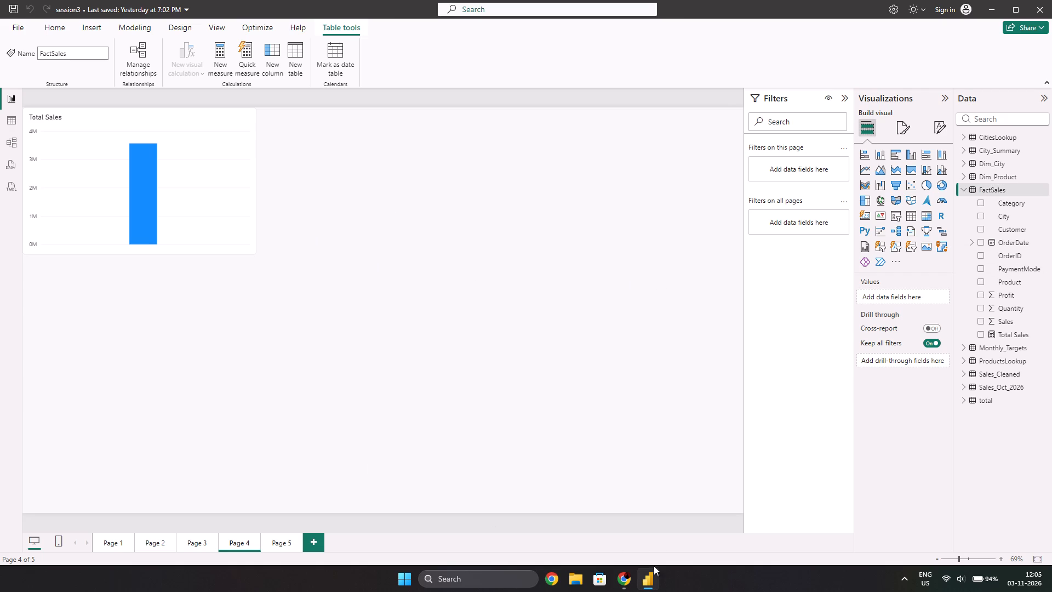
Copy the Task B Total Profit formula from the Chrome document and enter it as a new measure in Power BI's FactSales table.
{"action": "left_click", "coordinate": [629, 579]}
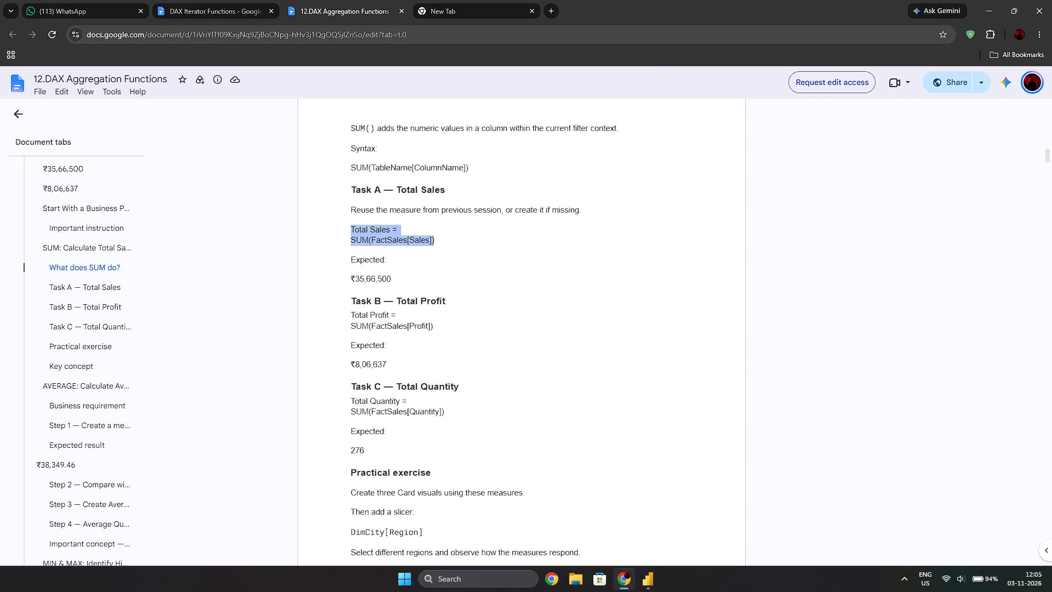
{"action": "left_click", "coordinate": [445, 339]}
{"action": "left_click_drag", "start_coordinate": [439, 332], "coordinate": [366, 326]}
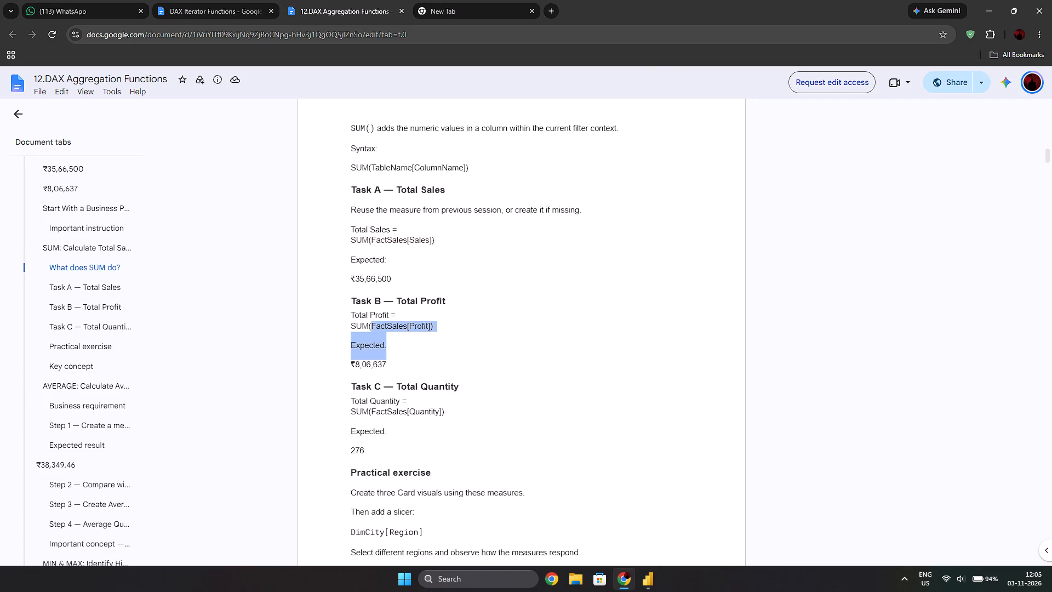
{"action": "left_click_drag", "start_coordinate": [366, 326], "coordinate": [343, 318]}
{"action": "left_click", "coordinate": [450, 341]}
{"action": "left_click_drag", "start_coordinate": [435, 330], "coordinate": [358, 321]}
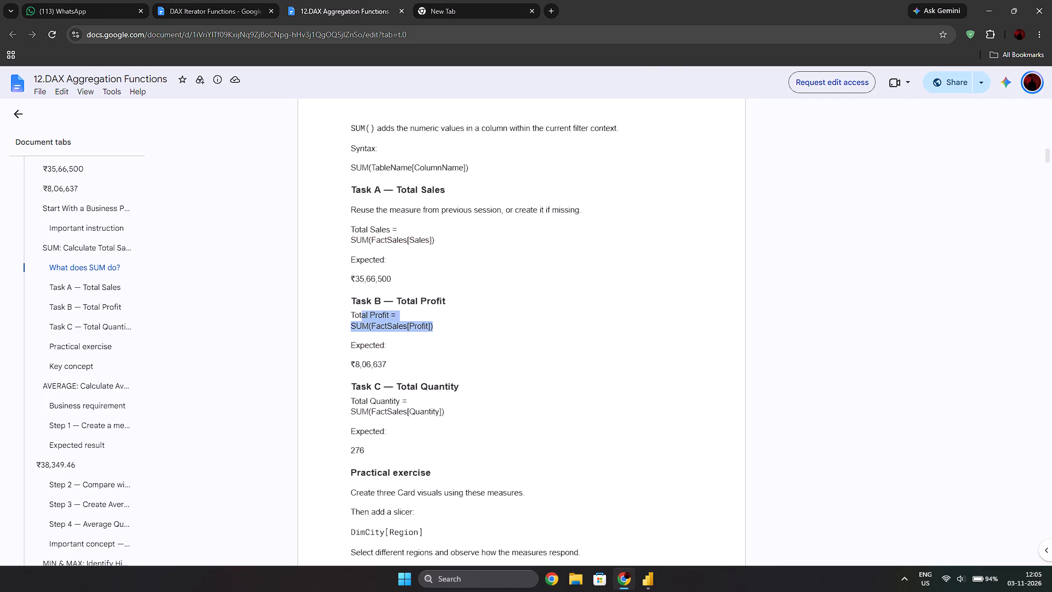
{"action": "left_click_drag", "start_coordinate": [358, 321], "coordinate": [353, 315]}
{"action": "key", "text": "ctrl+c"}
{"action": "key", "text": "alt+Tab"}
{"action": "right_click", "coordinate": [997, 190]}
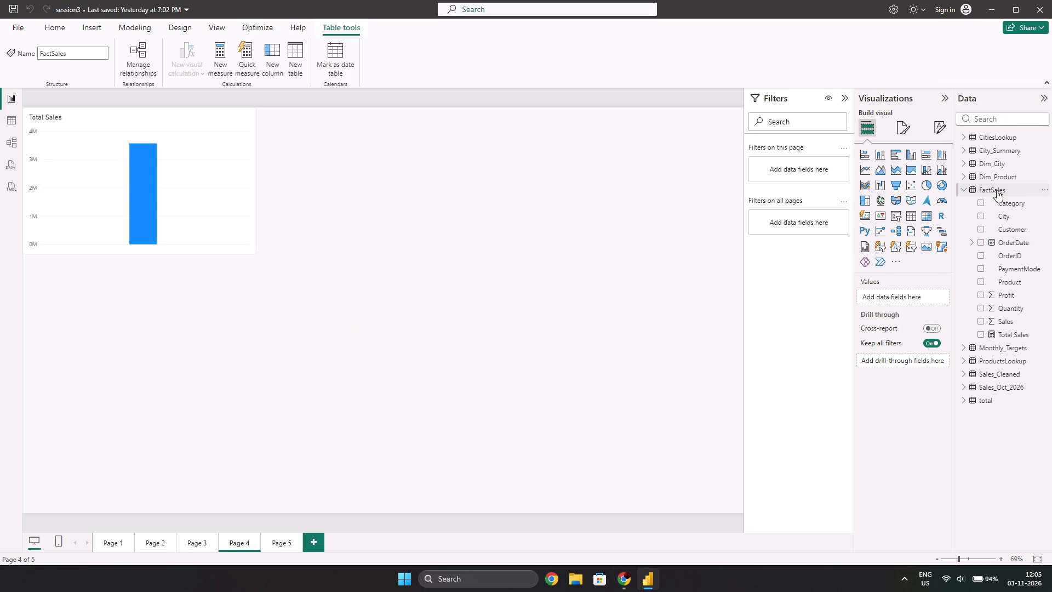
{"action": "left_click", "coordinate": [959, 211]}
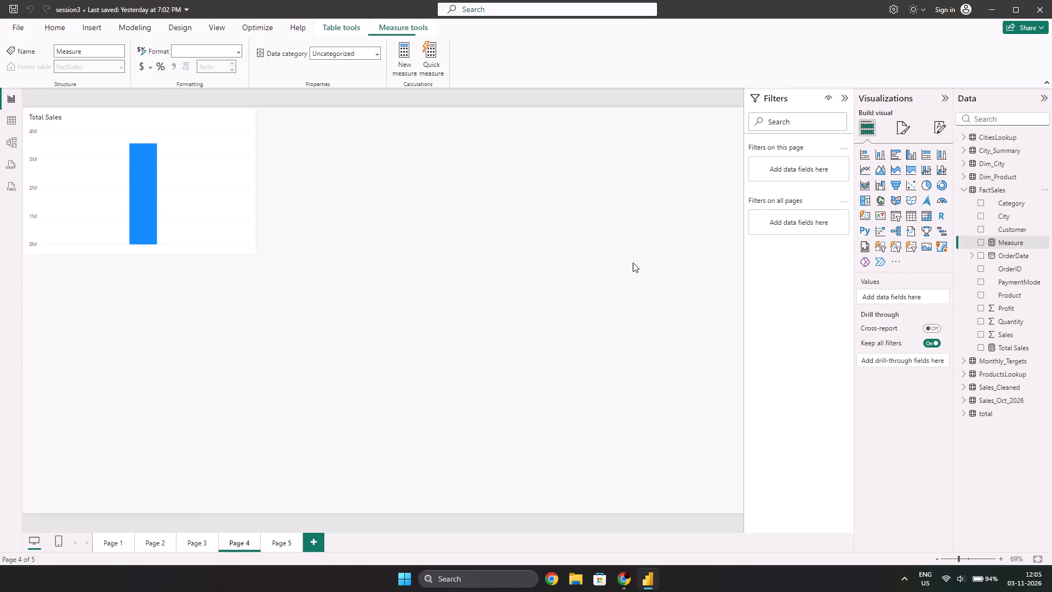
{"action": "key", "text": "ctrl+v"}
{"action": "key", "text": "Return"}
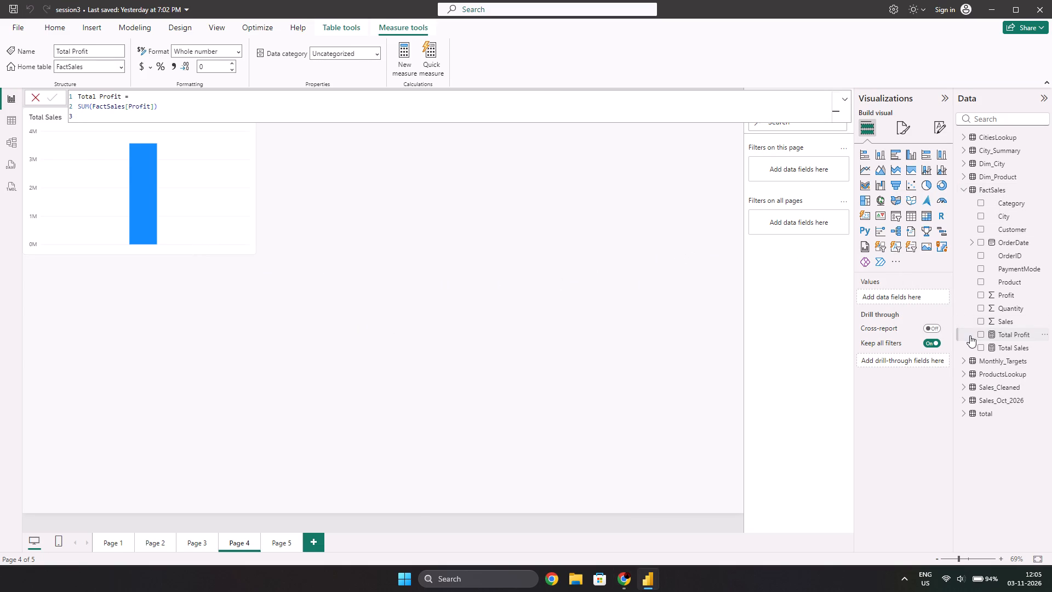
Add the Total Profit measure to the page and show both Total Profit and Total Sales as Card visuals.
{"action": "left_click", "coordinate": [981, 334]}
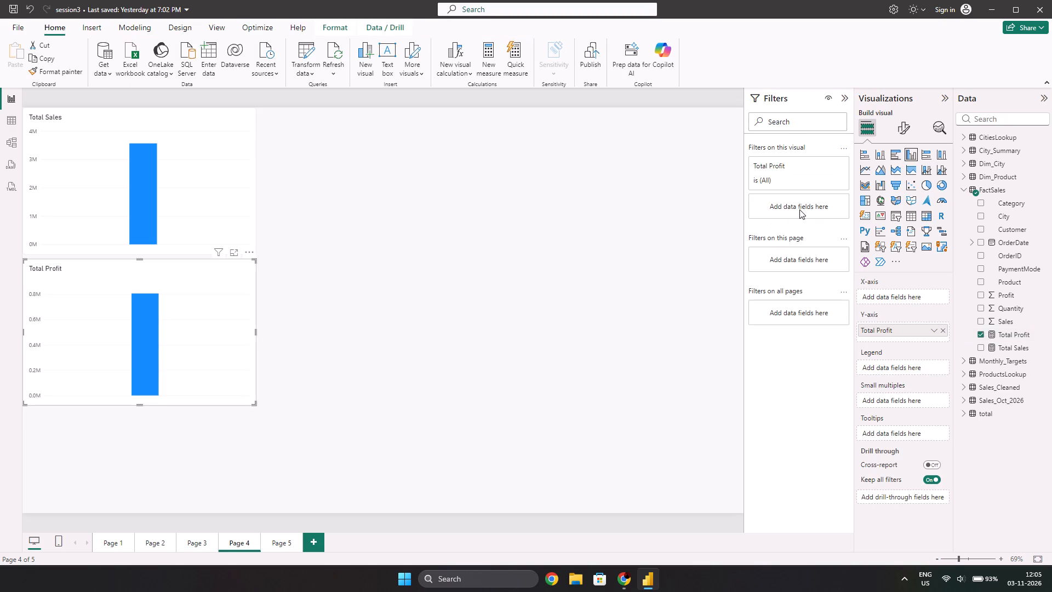
{"action": "left_click", "coordinate": [861, 215]}
{"action": "left_click", "coordinate": [193, 144]}
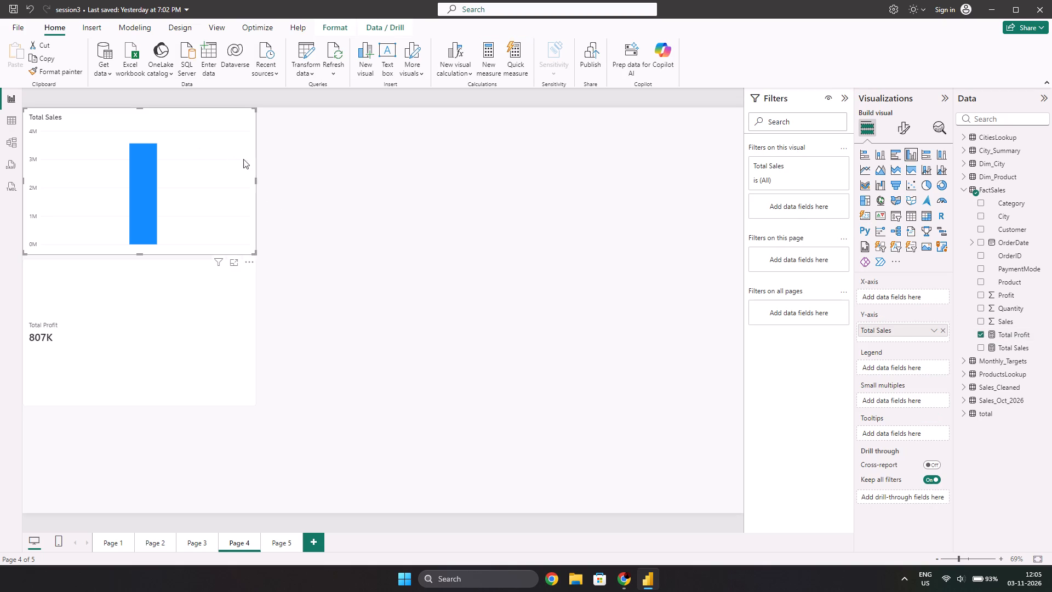
{"action": "left_click", "coordinate": [865, 215]}
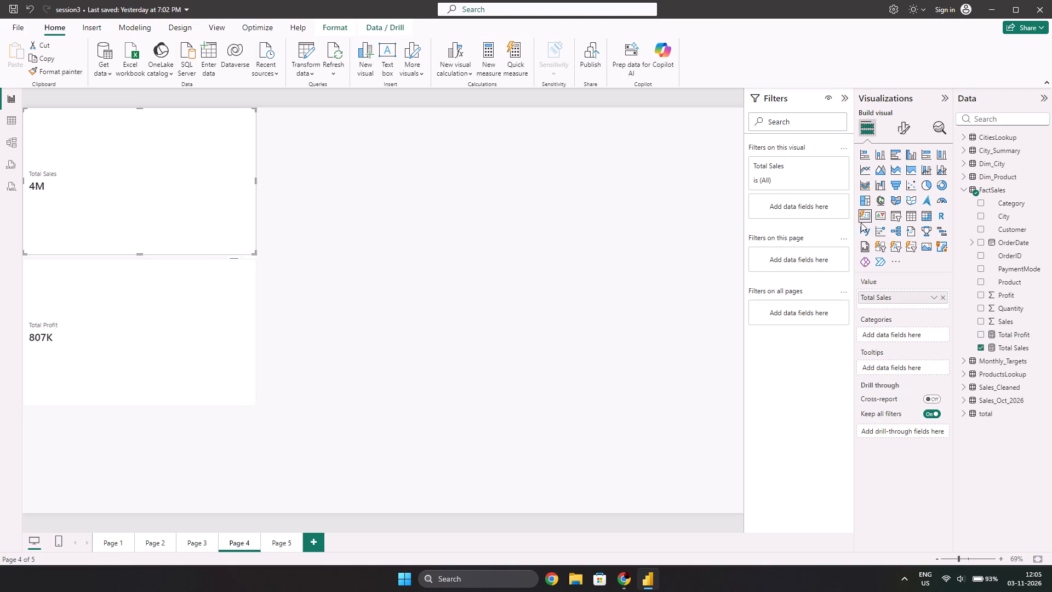
Shrink the Total Sales and Total Profit cards and move the Total Profit card up directly beneath the Total Sales card.
{"action": "left_click_drag", "start_coordinate": [253, 249], "coordinate": [196, 211]}
{"action": "left_click", "coordinate": [230, 358]}
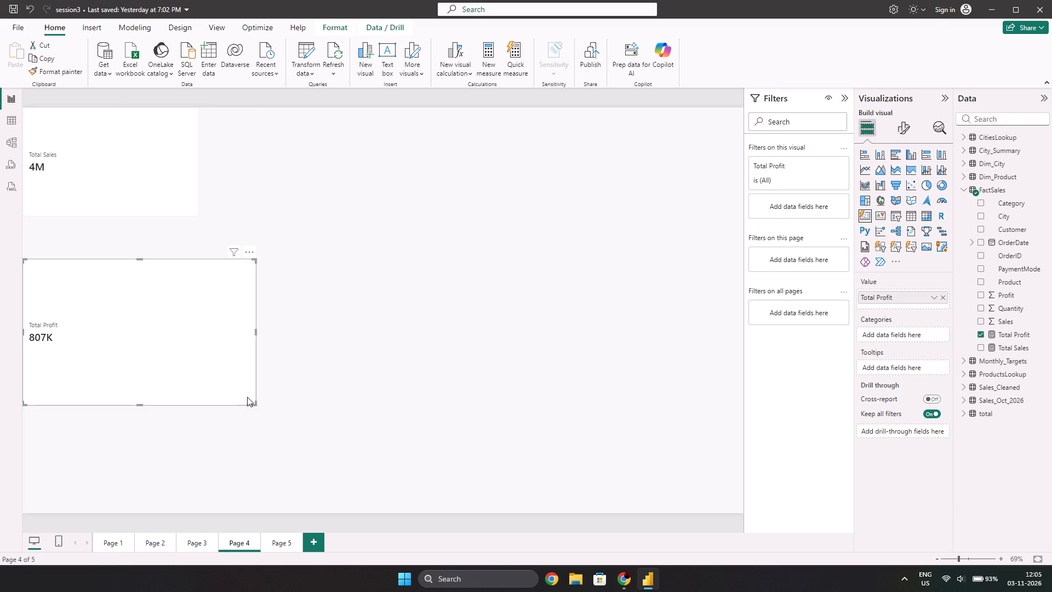
{"action": "left_click_drag", "start_coordinate": [256, 401], "coordinate": [203, 351]}
{"action": "left_click_drag", "start_coordinate": [128, 336], "coordinate": [115, 288]}
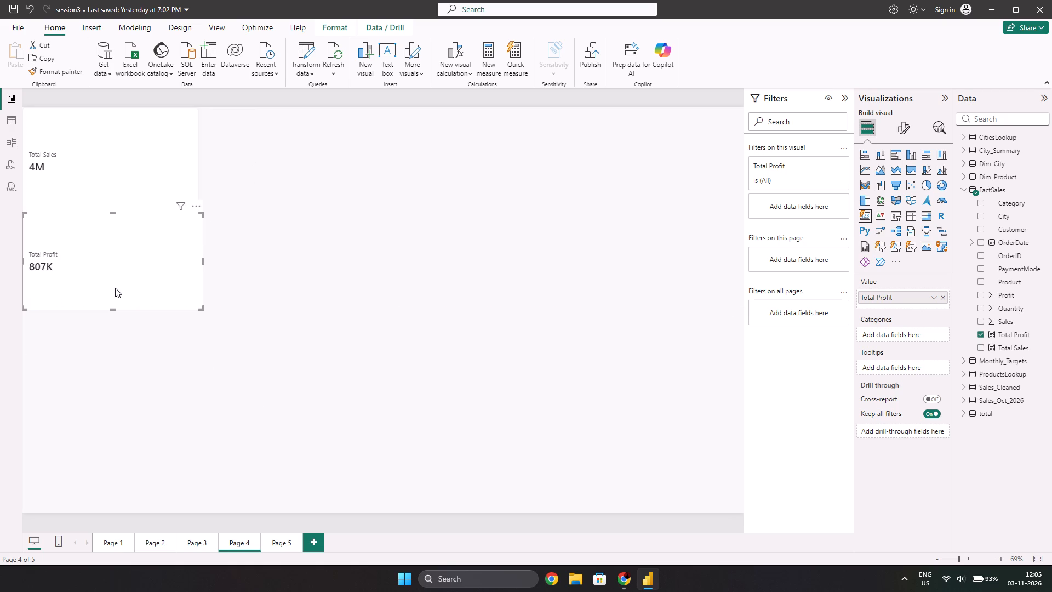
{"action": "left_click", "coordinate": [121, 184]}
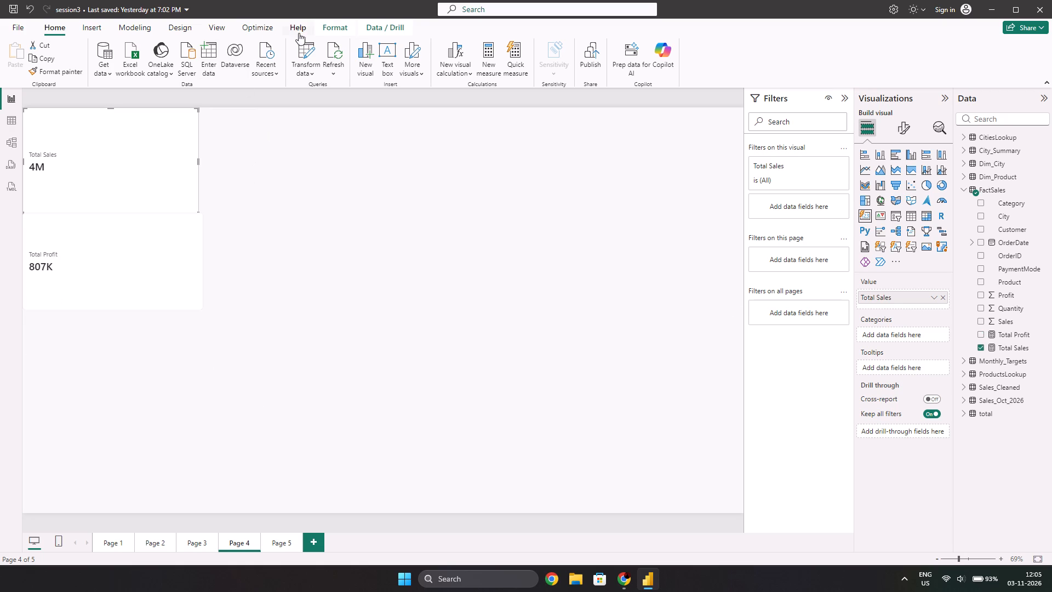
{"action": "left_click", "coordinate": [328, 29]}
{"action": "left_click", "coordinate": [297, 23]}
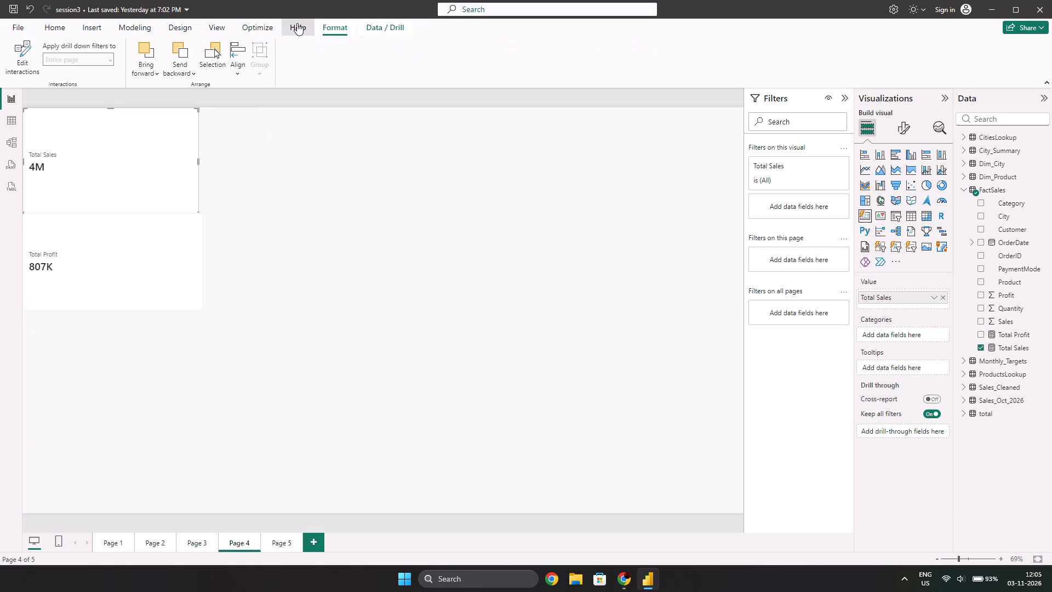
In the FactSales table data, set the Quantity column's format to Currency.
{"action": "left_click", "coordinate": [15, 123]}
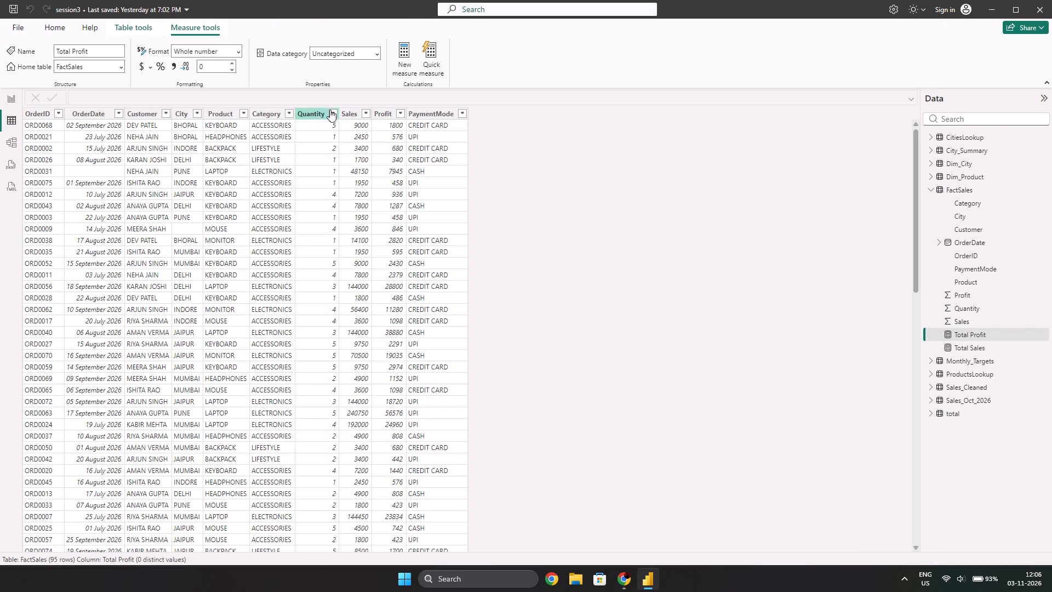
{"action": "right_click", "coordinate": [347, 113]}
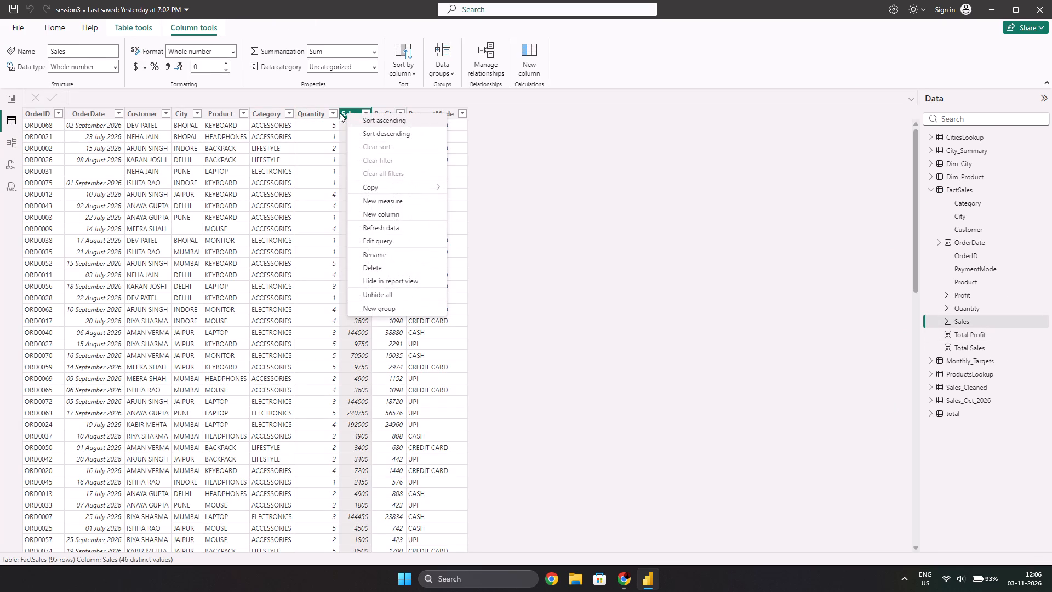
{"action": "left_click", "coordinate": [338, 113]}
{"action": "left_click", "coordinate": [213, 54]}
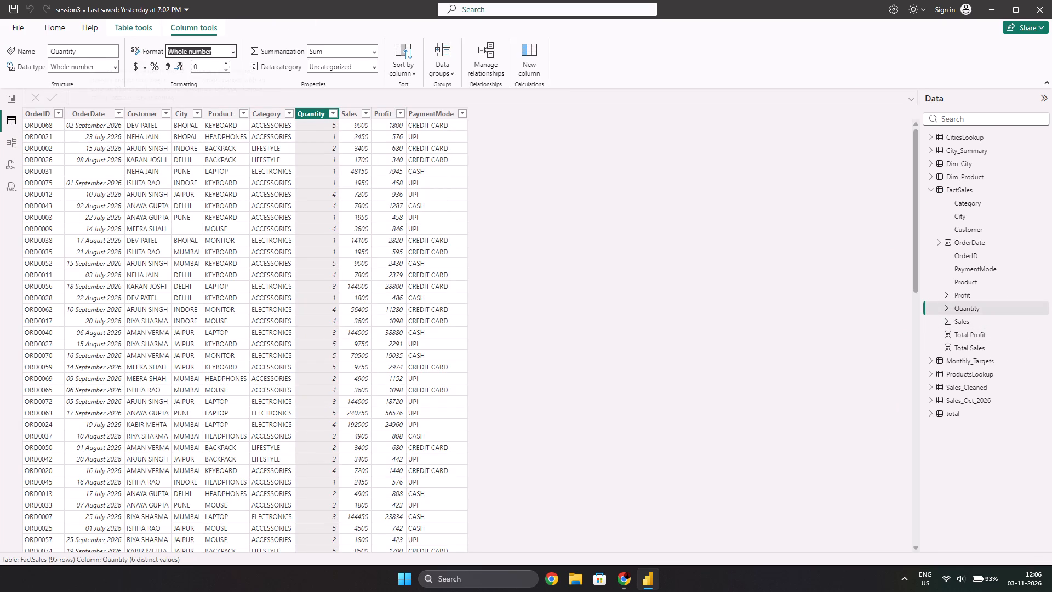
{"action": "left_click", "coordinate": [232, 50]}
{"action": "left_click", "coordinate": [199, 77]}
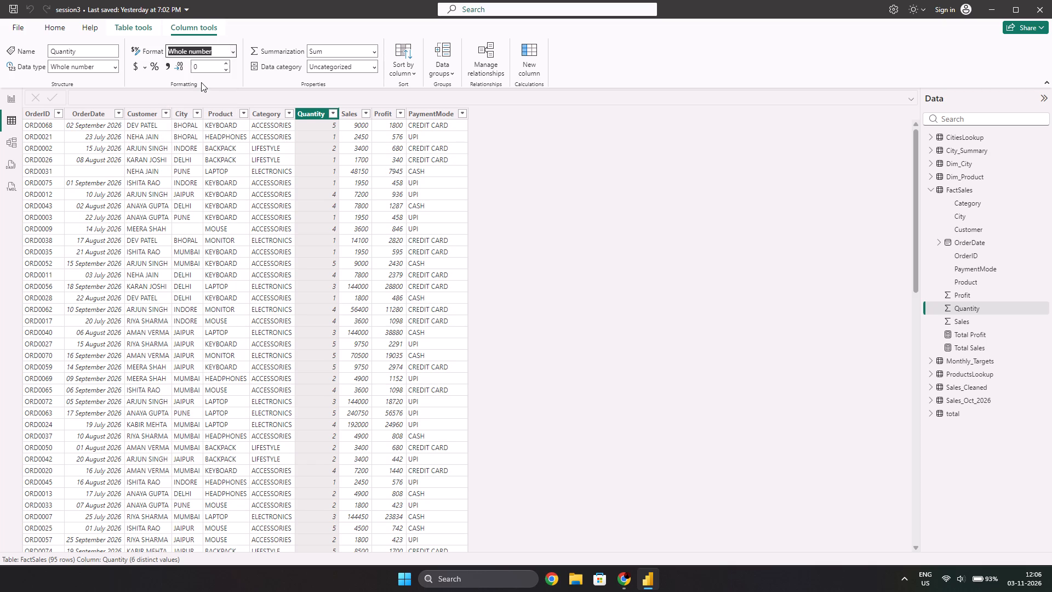
Set the FactSales Sales column's format to Currency.
{"action": "left_click", "coordinate": [341, 111]}
{"action": "left_click", "coordinate": [209, 54]}
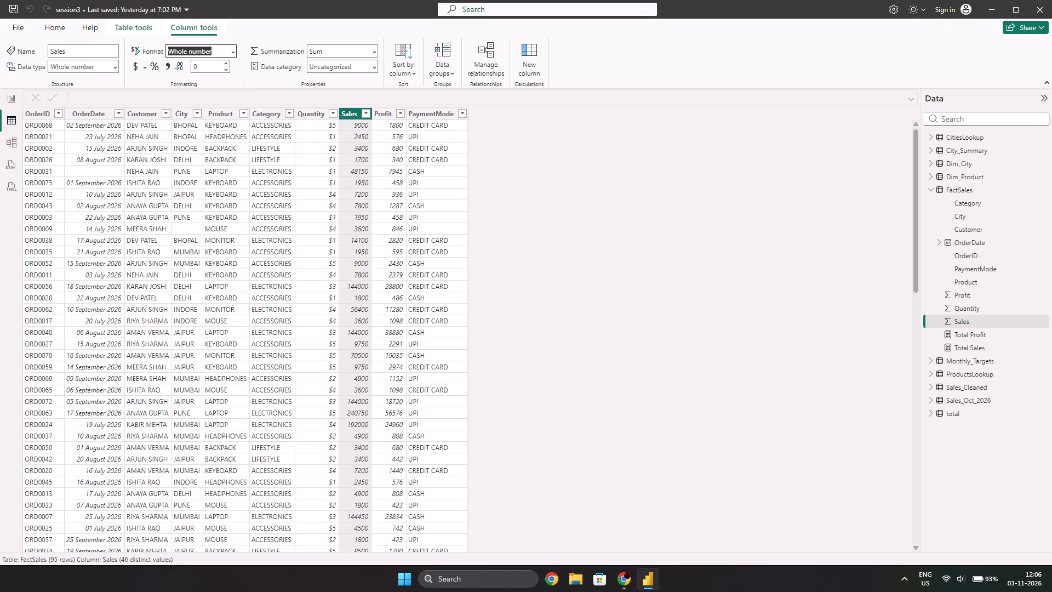
{"action": "left_click", "coordinate": [230, 54]}
{"action": "left_click", "coordinate": [203, 83]}
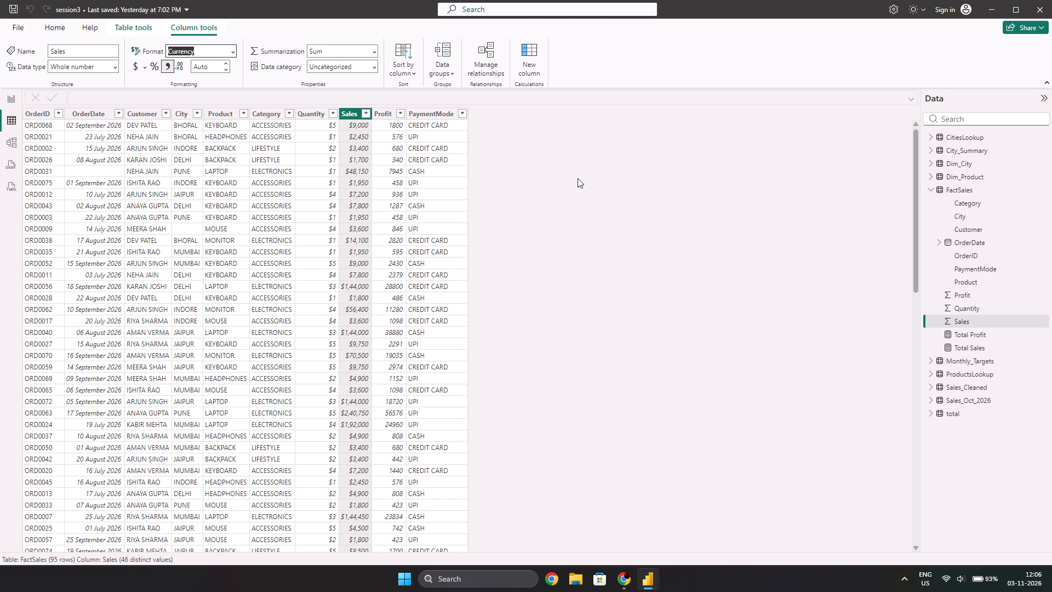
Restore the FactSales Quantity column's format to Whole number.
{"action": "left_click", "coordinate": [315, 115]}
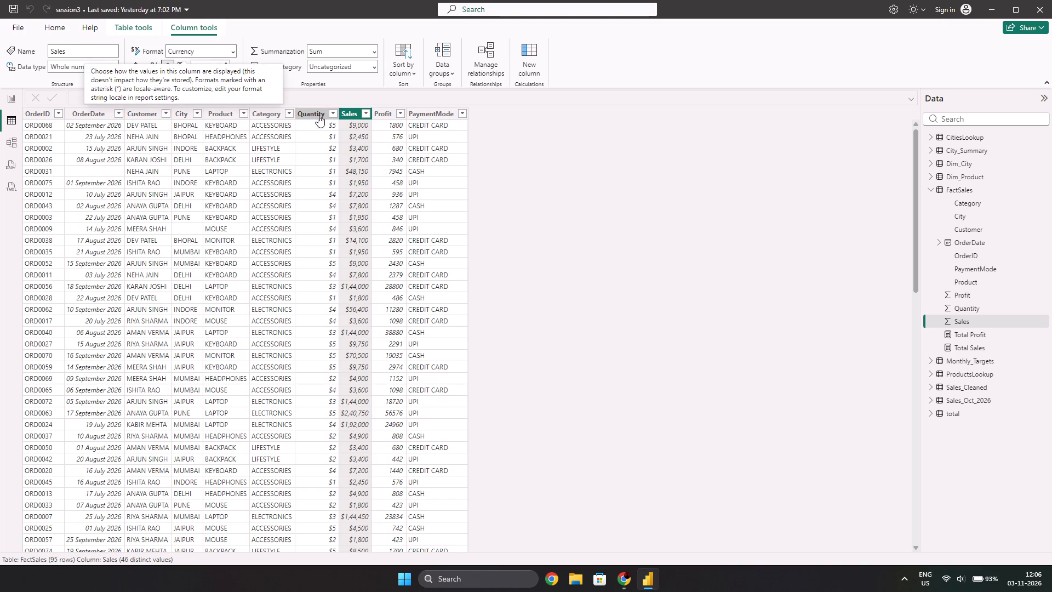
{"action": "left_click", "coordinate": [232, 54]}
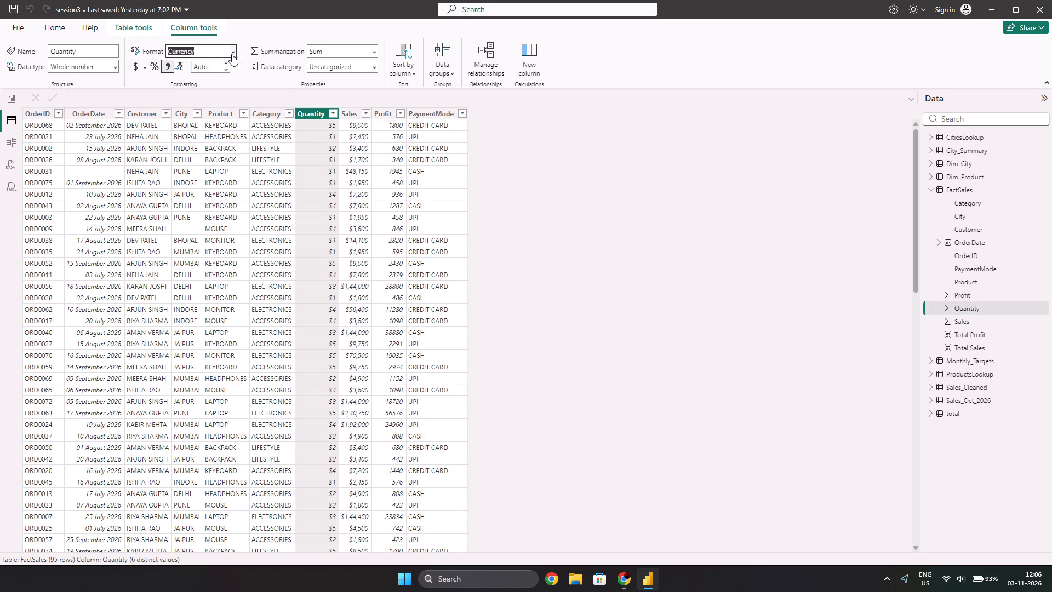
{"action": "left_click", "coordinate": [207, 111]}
Set the FactSales Profit column's format to Currency.
{"action": "left_click", "coordinate": [387, 115]}
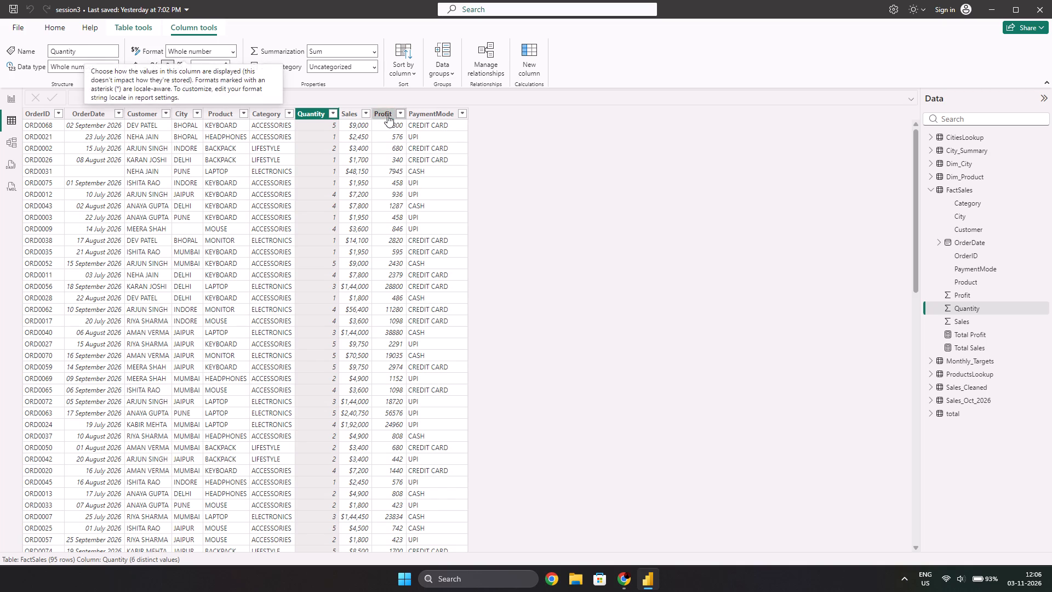
{"action": "left_click", "coordinate": [232, 50]}
{"action": "left_click", "coordinate": [198, 78]}
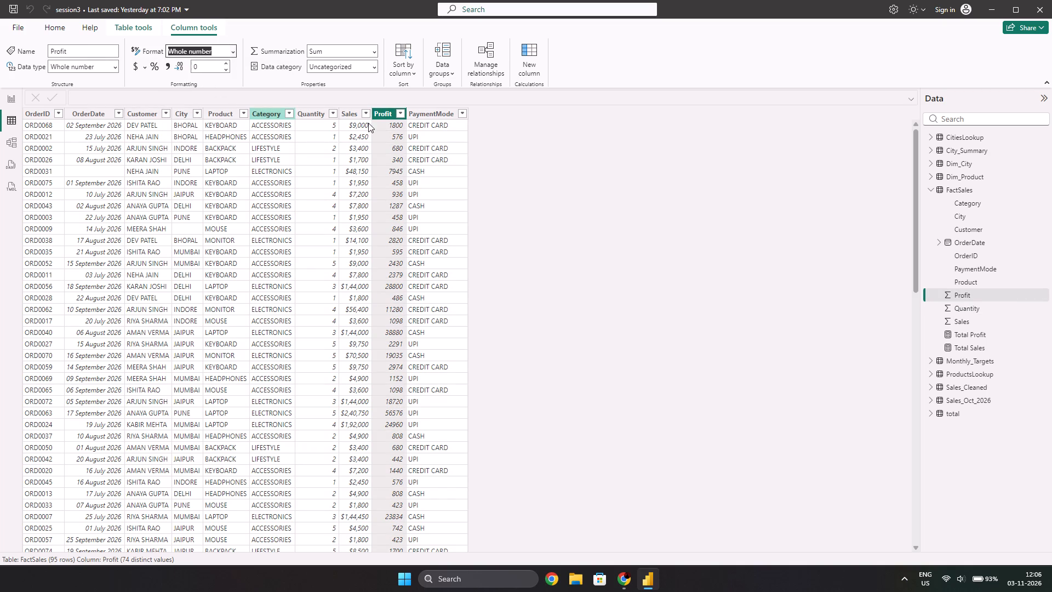
{"action": "left_click", "coordinate": [621, 295]}
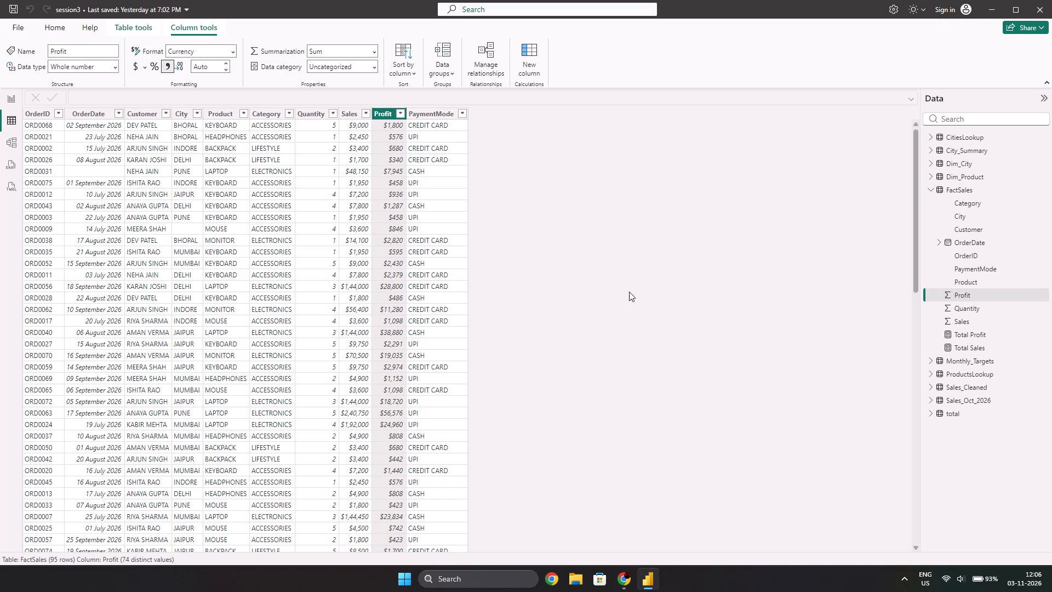
Examine the Total Sales card on Page 4, and check the model view and the FactSales table data.
{"action": "left_click", "coordinate": [5, 102]}
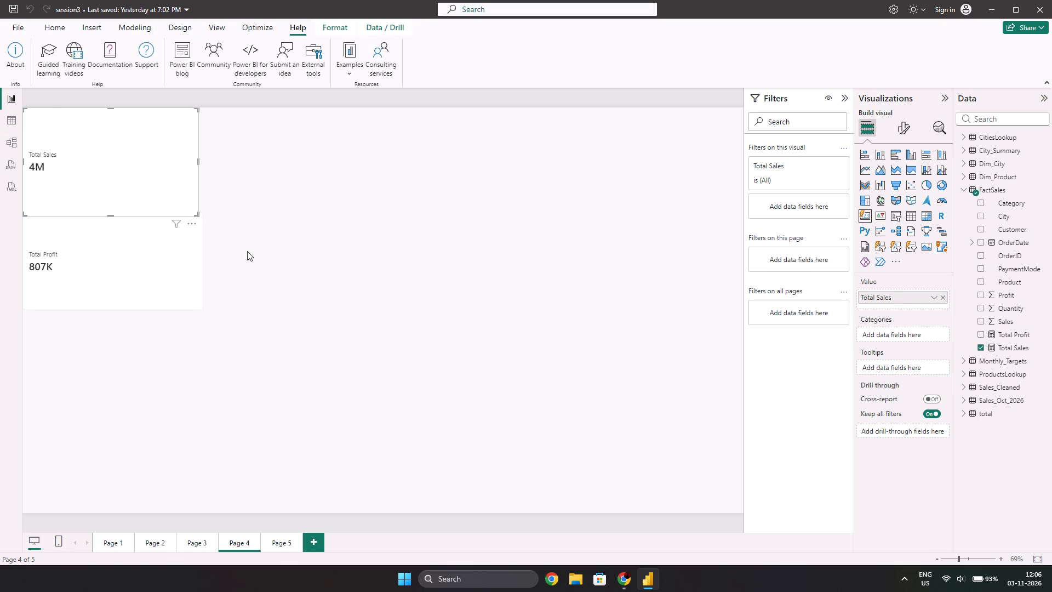
{"action": "left_click", "coordinate": [144, 150]}
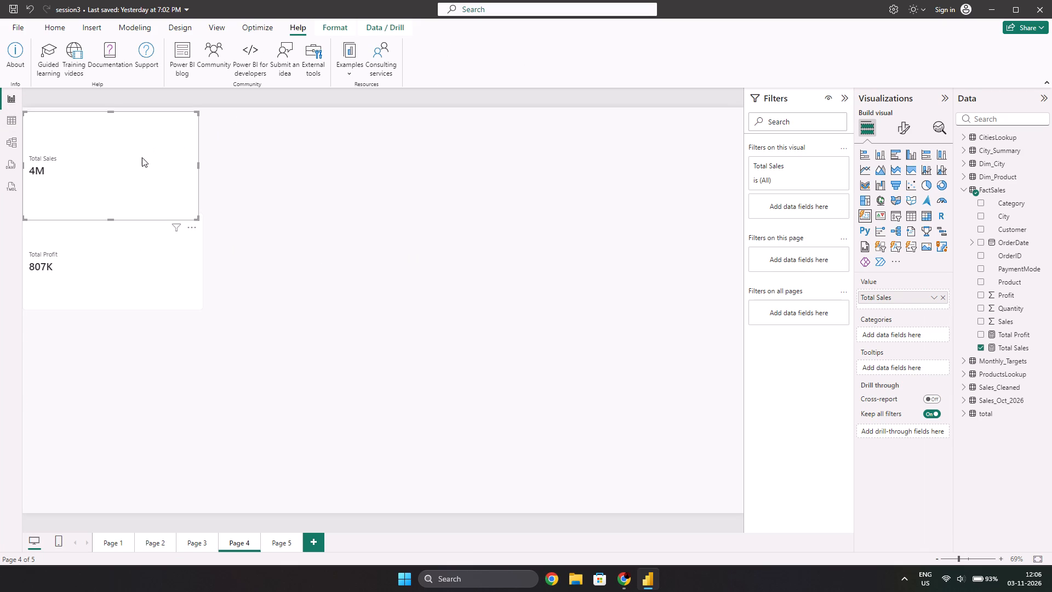
{"action": "left_click_drag", "start_coordinate": [69, 161], "coordinate": [71, 130]}
{"action": "left_click_drag", "start_coordinate": [69, 138], "coordinate": [35, 134]}
{"action": "left_click", "coordinate": [14, 140]}
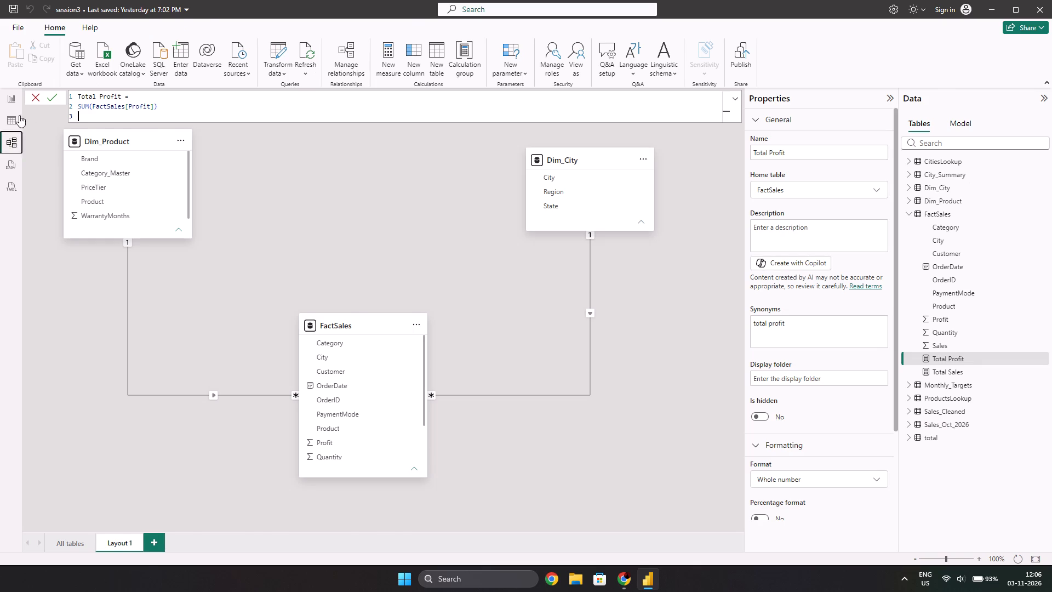
{"action": "left_click", "coordinate": [0, 115]}
{"action": "double_click", "coordinate": [554, 193]}
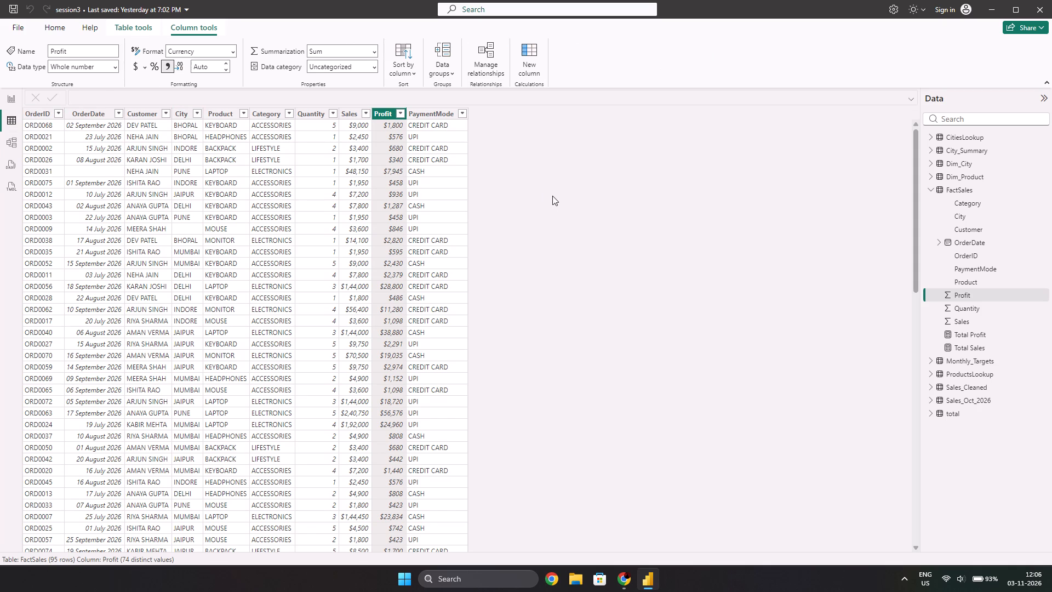
{"action": "left_click", "coordinate": [2, 98]}
{"action": "left_click", "coordinate": [104, 130]}
{"action": "right_click", "coordinate": [105, 132]}
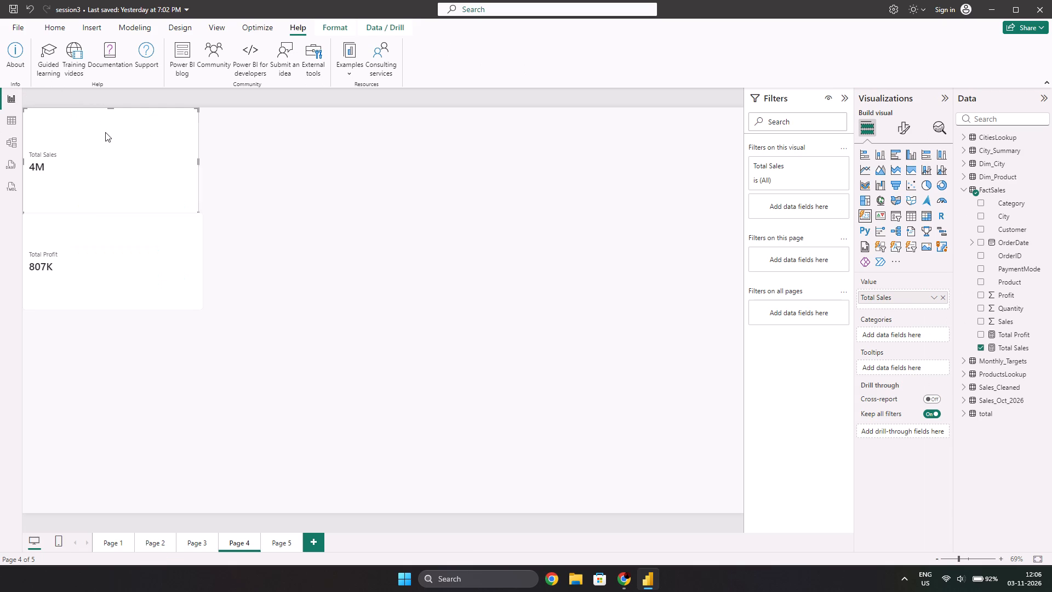
{"action": "left_click", "coordinate": [64, 136]}
{"action": "double_click", "coordinate": [101, 151]}
{"action": "double_click", "coordinate": [117, 142]}
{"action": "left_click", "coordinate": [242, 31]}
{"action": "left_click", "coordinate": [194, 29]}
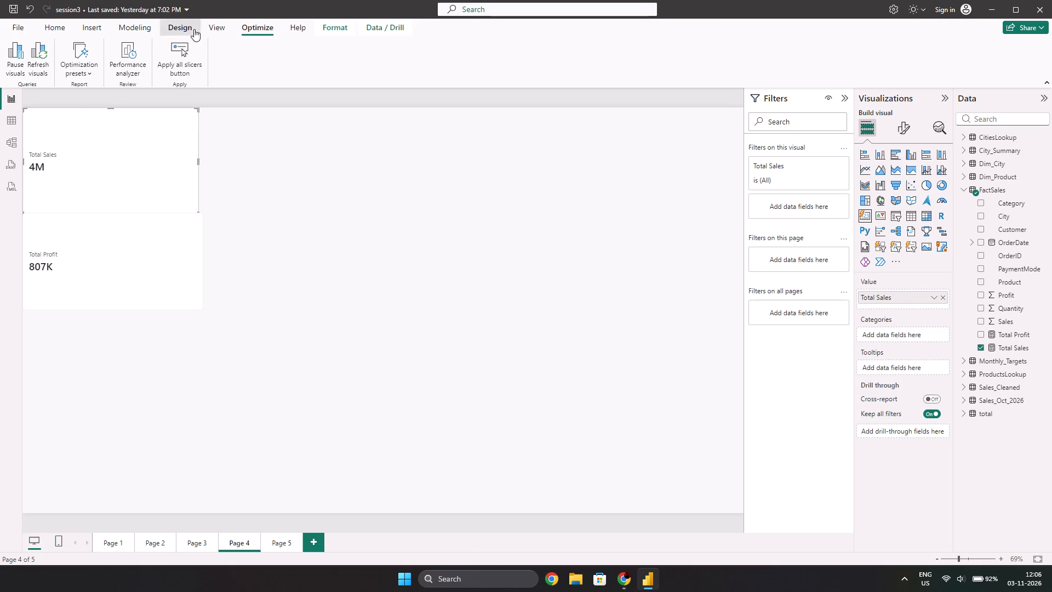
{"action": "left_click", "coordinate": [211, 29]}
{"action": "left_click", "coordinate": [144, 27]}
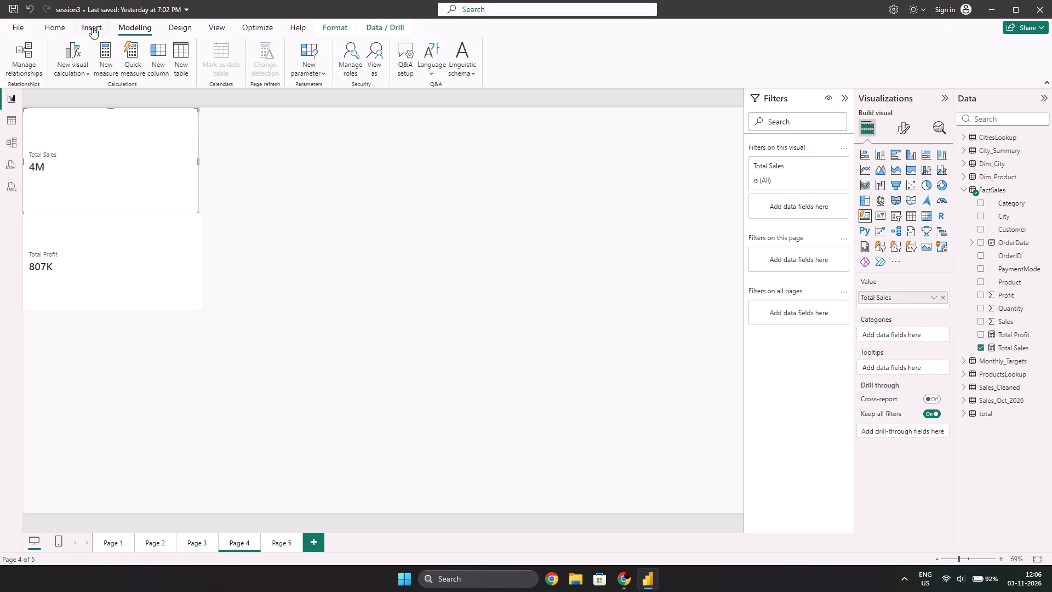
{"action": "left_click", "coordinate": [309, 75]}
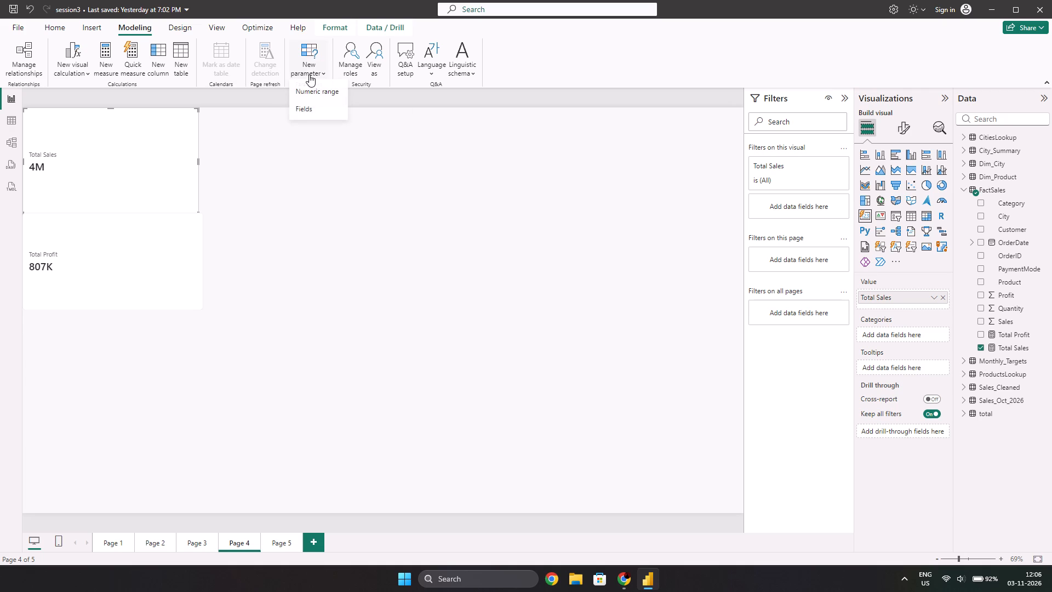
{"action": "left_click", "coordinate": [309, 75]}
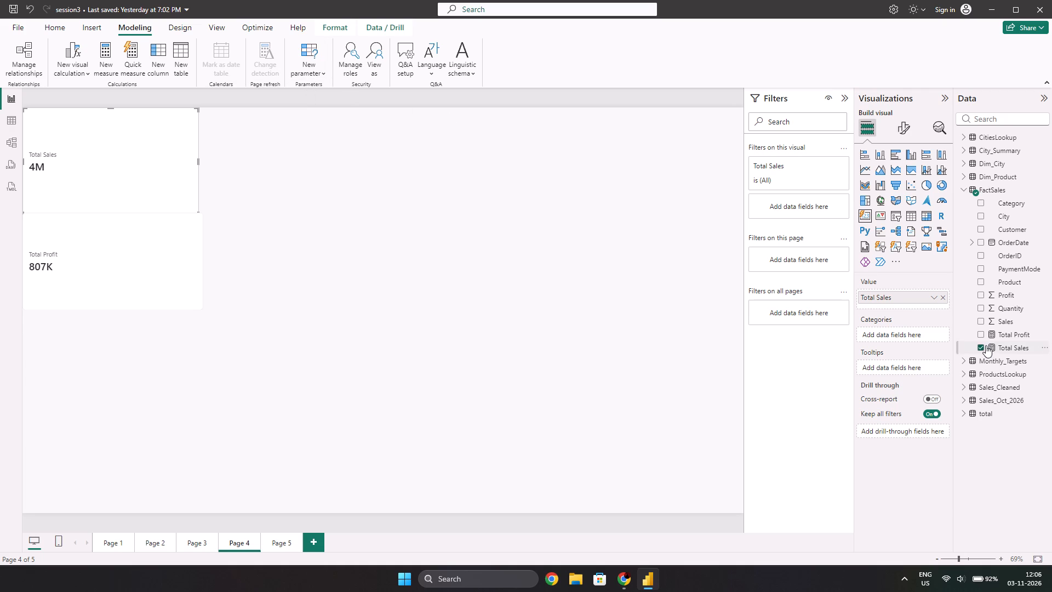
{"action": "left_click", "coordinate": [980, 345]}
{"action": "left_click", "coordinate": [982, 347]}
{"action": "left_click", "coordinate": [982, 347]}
Examine the Sales column's format and the Total Profit measure in the FactSales table data, and recheck the Total Sales card on Page 4.
{"action": "left_click", "coordinate": [138, 157]}
{"action": "right_click", "coordinate": [138, 157]}
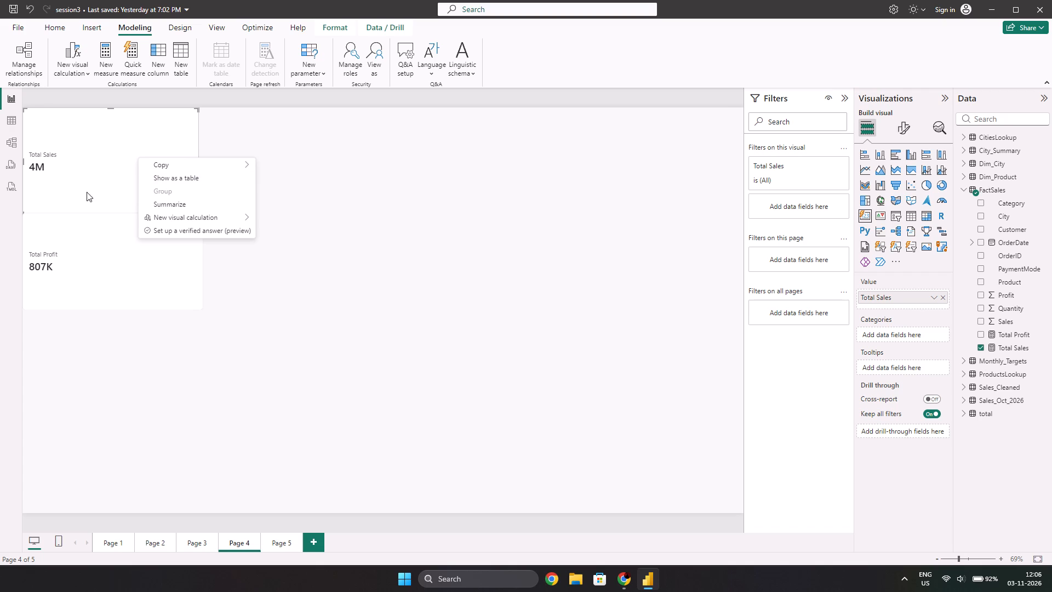
{"action": "left_click", "coordinate": [82, 177]}
{"action": "left_click", "coordinate": [8, 113]}
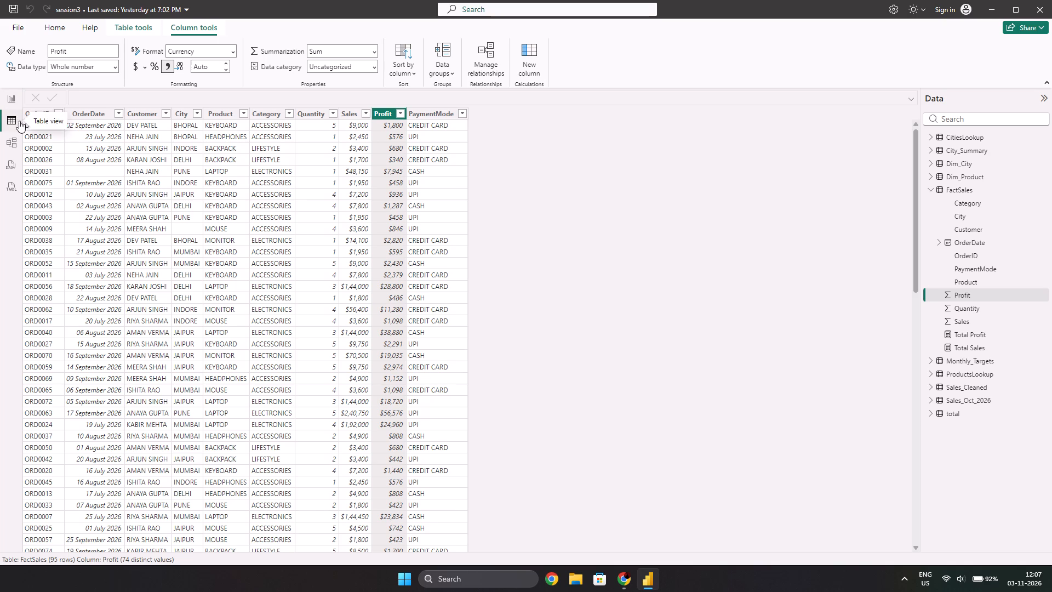
{"action": "left_click", "coordinate": [353, 111]}
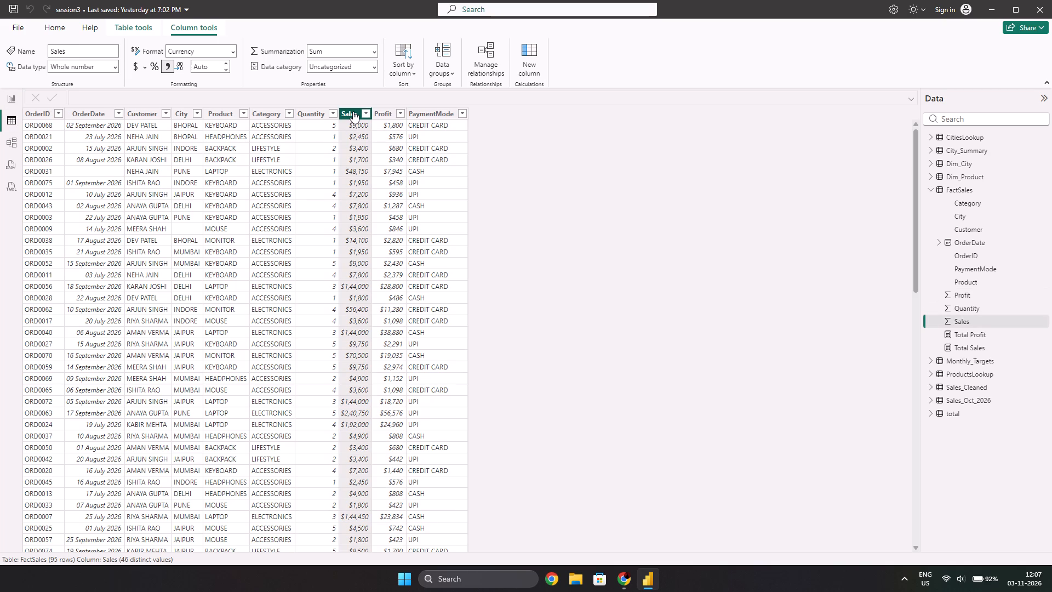
{"action": "left_click", "coordinate": [967, 193]}
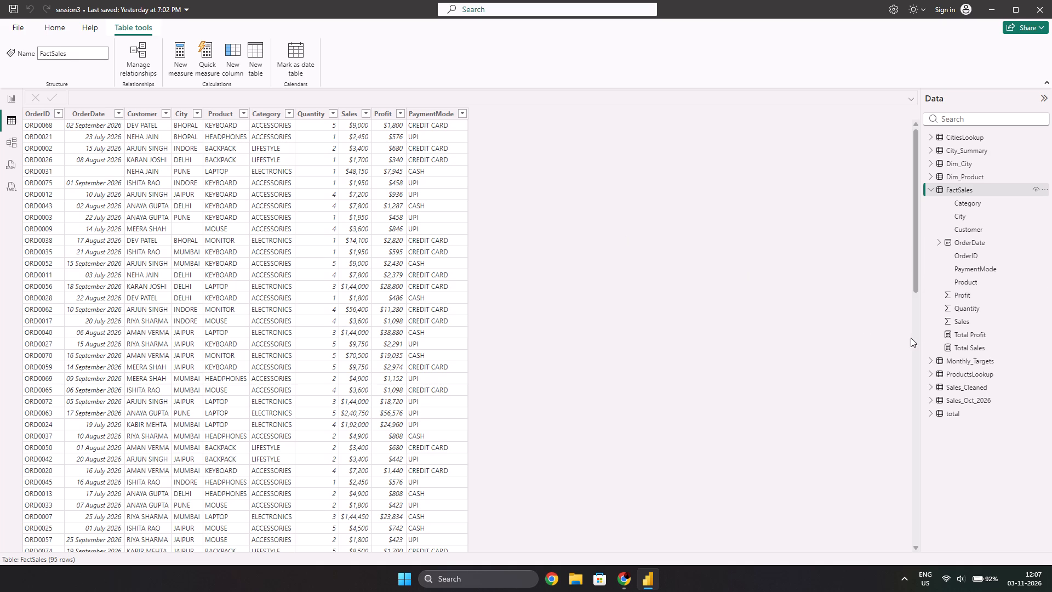
{"action": "left_click", "coordinate": [968, 334]}
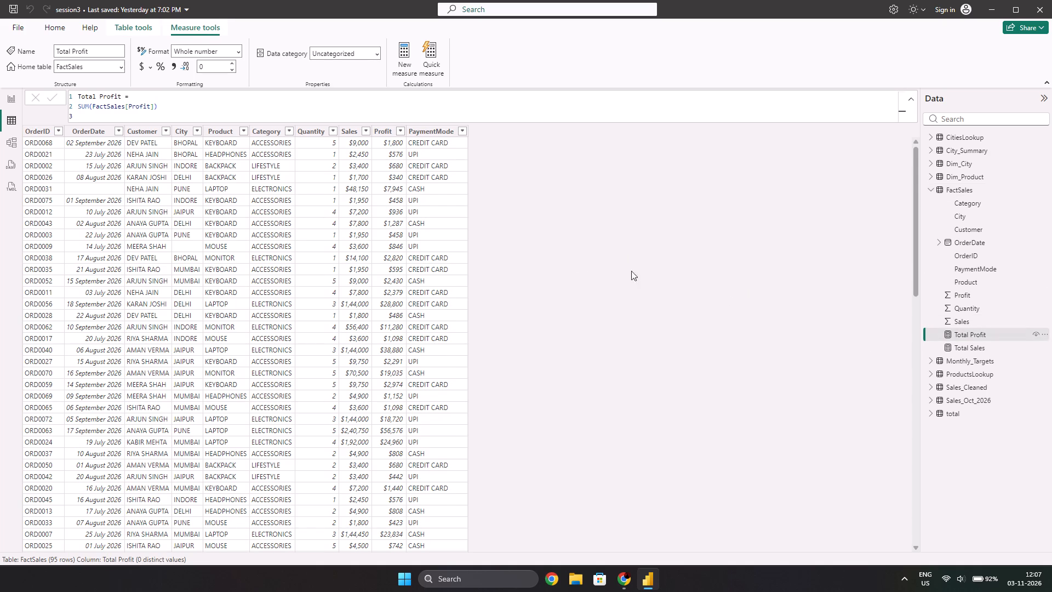
{"action": "left_click", "coordinate": [0, 104]}
{"action": "left_click", "coordinate": [124, 165]}
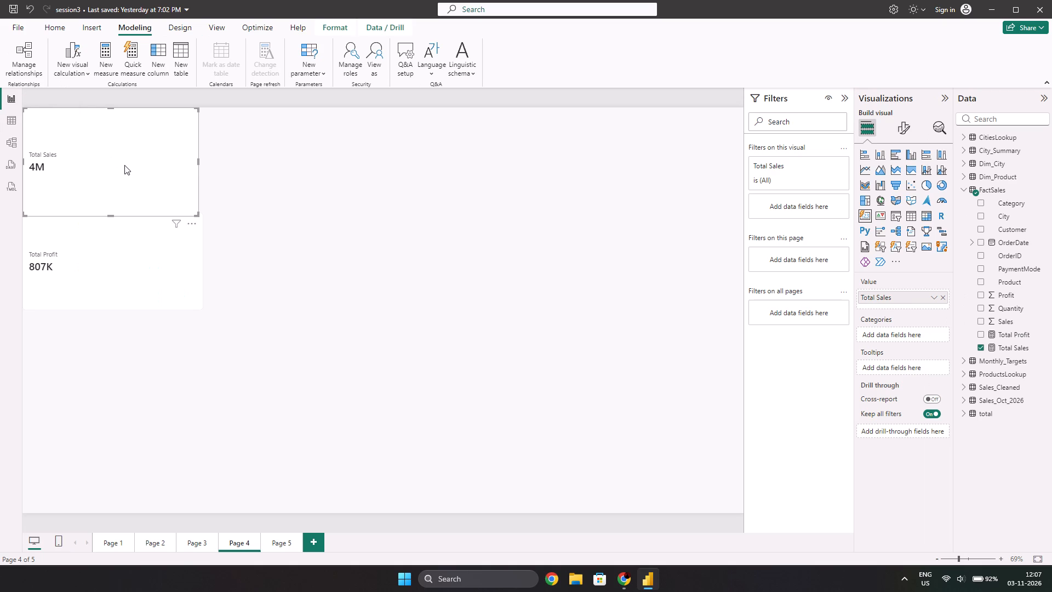
{"action": "right_click", "coordinate": [124, 165]}
{"action": "left_click", "coordinate": [94, 175]}
{"action": "left_click", "coordinate": [462, 223]}
{"action": "left_click", "coordinate": [473, 240]}
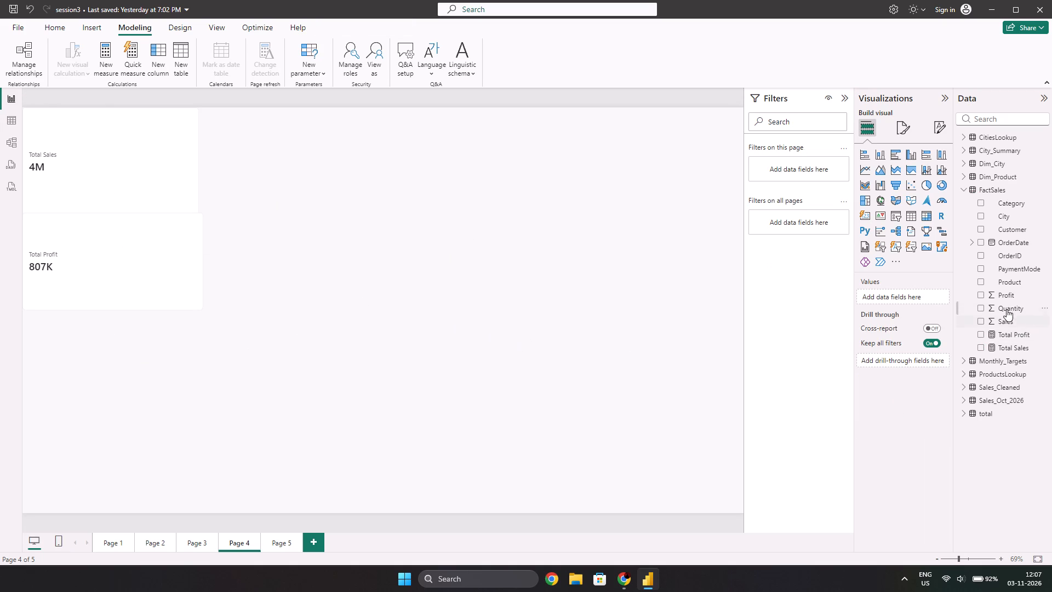
Switch to the DAX Aggregation Functions document in Chrome and select the Task C Total Quantity formula.
{"action": "key", "text": "alt+Tab"}
{"action": "left_click_drag", "start_coordinate": [489, 397], "coordinate": [490, 405]}
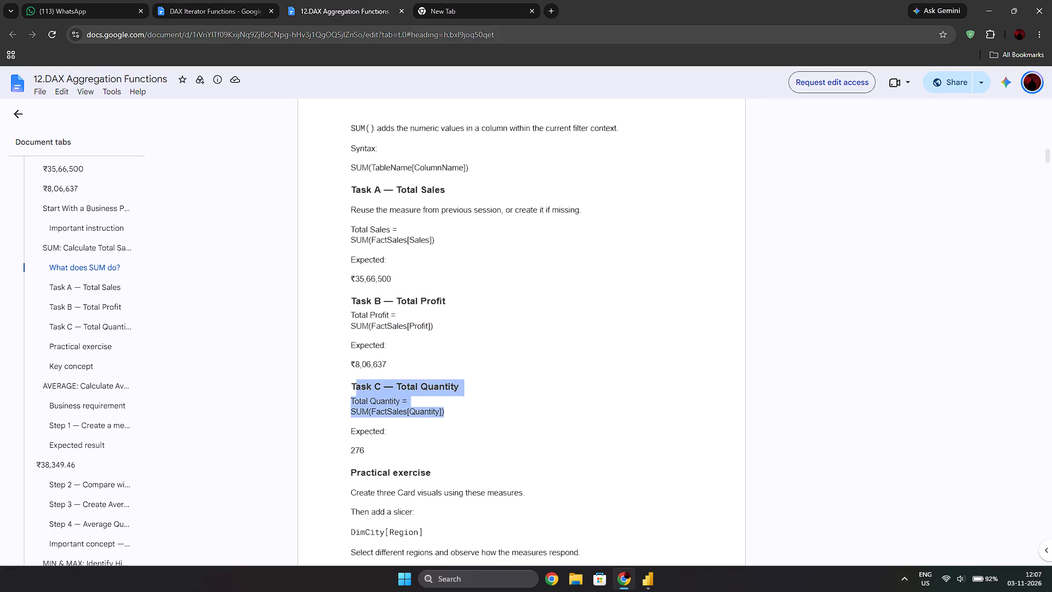
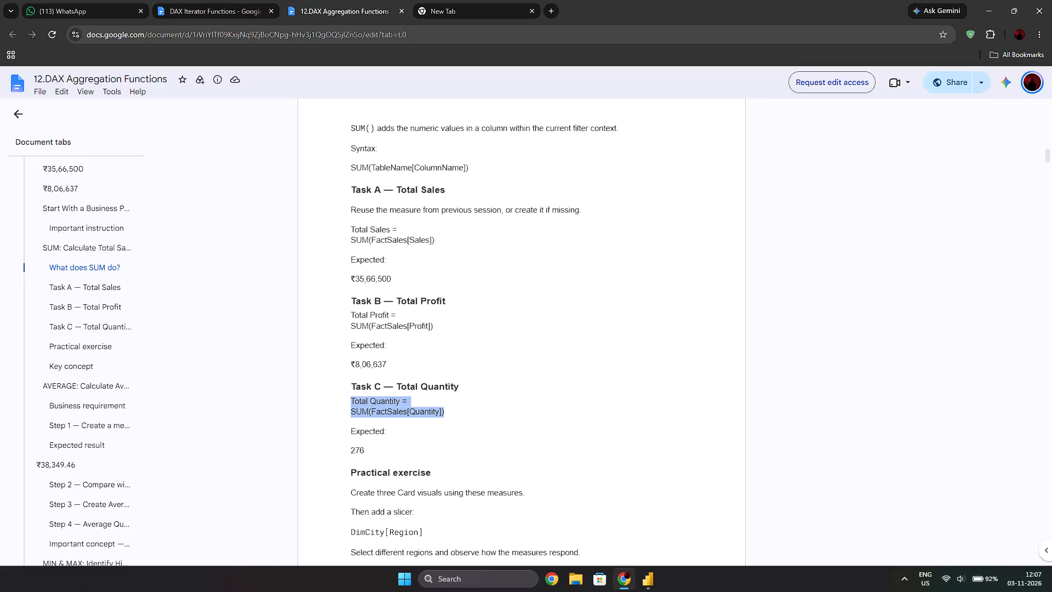
Switch to Power BI and create the measure Total Quantity = SUM(FactSales[Quantity]) in the FactSales table.
{"action": "key", "text": "alt+Tab"}
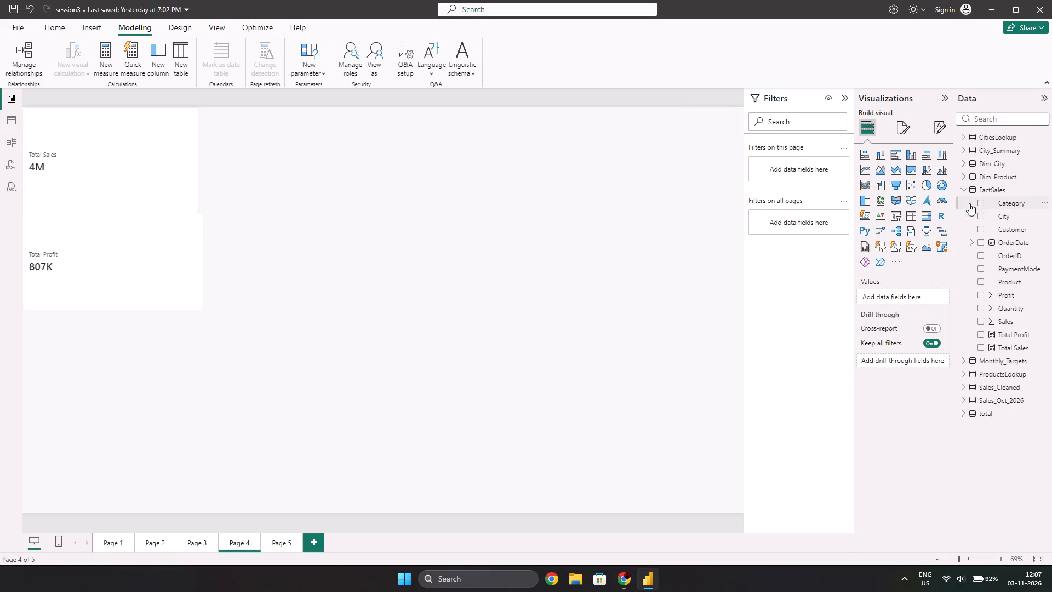
{"action": "right_click", "coordinate": [975, 190]}
{"action": "left_click", "coordinate": [948, 215]}
{"action": "key", "text": "ctrl+v"}
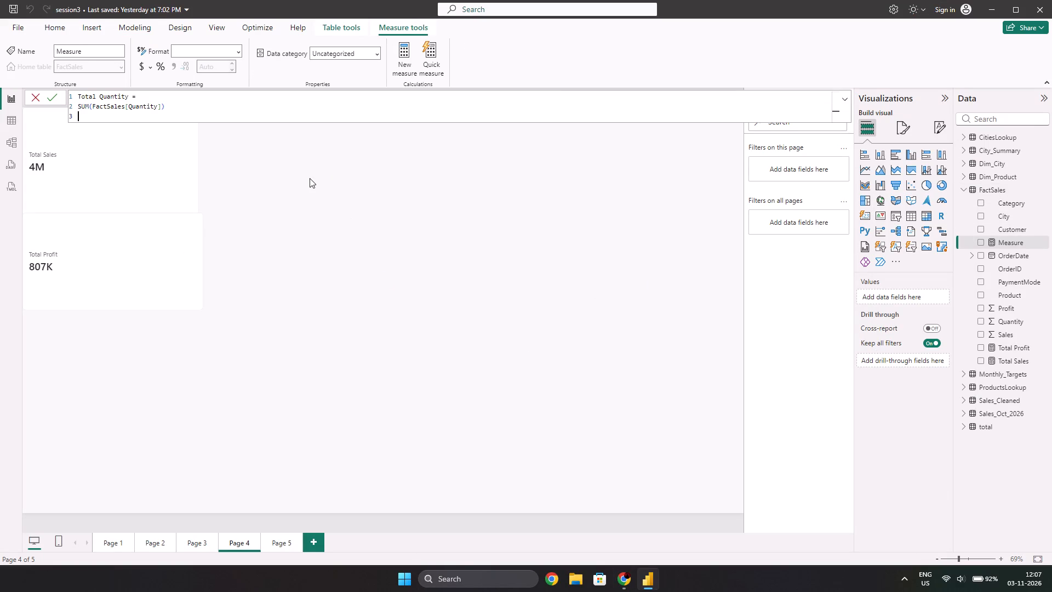
{"action": "key", "text": "Return"}
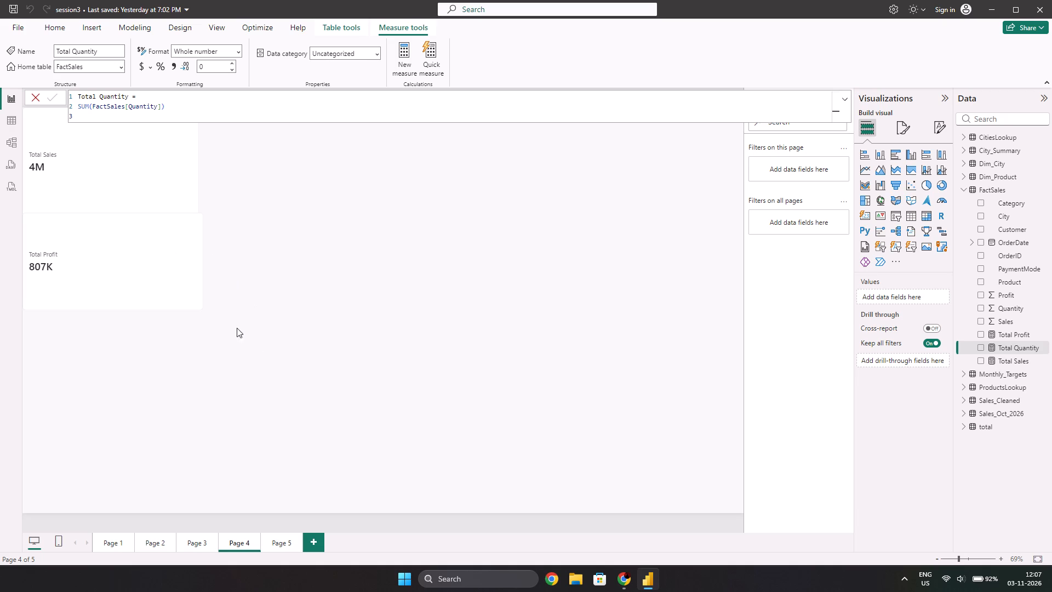
{"action": "left_click", "coordinate": [474, 361]}
Show the Total Quantity measure as a card on Page 4, placed directly beside the Total Sales card.
{"action": "left_click", "coordinate": [983, 347]}
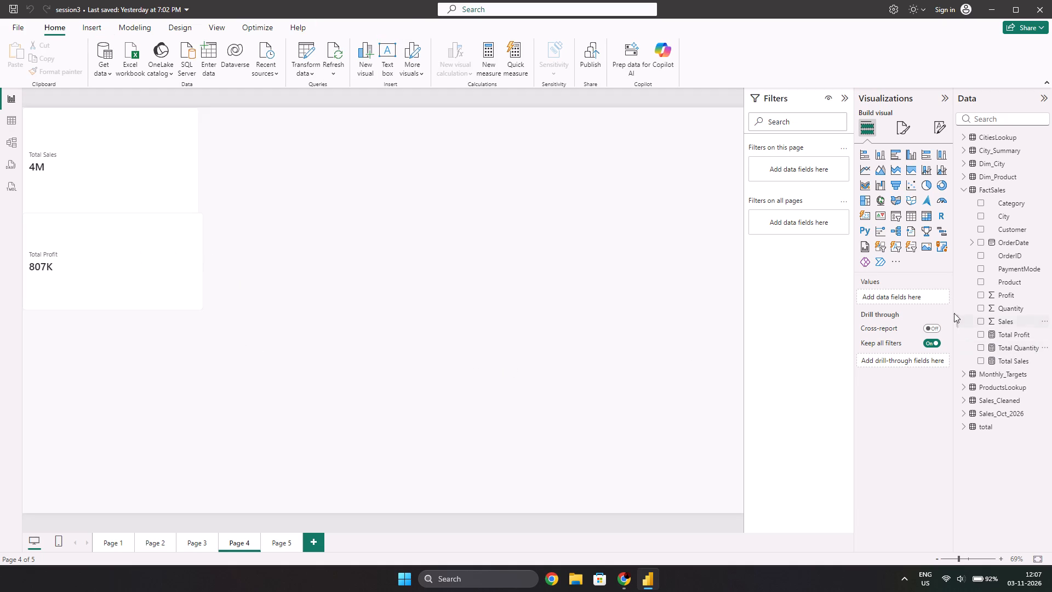
{"action": "left_click", "coordinate": [979, 348]}
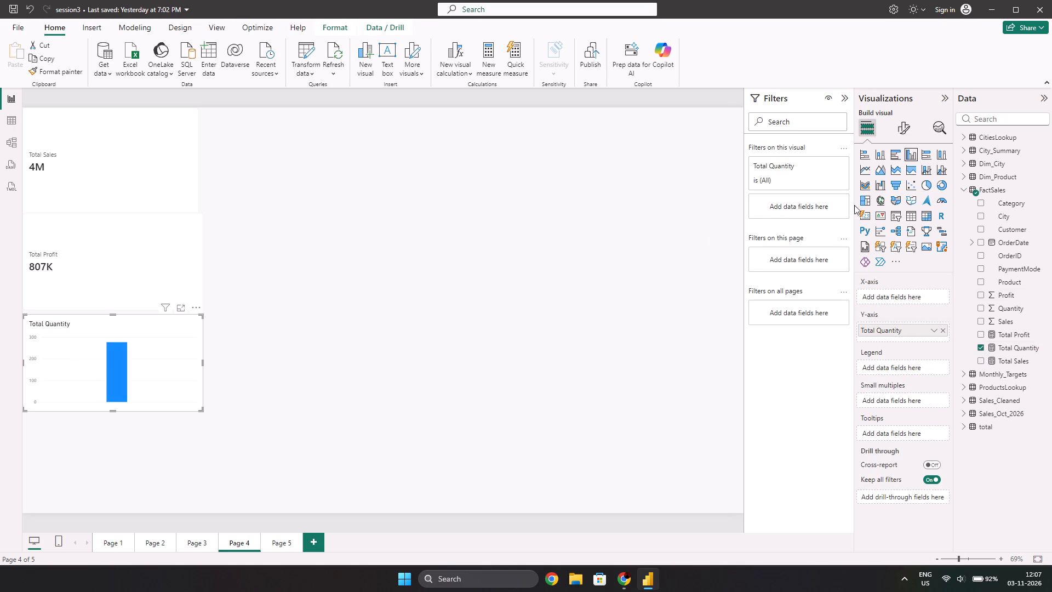
{"action": "left_click", "coordinate": [860, 211]}
{"action": "left_click_drag", "start_coordinate": [129, 367], "coordinate": [173, 353]}
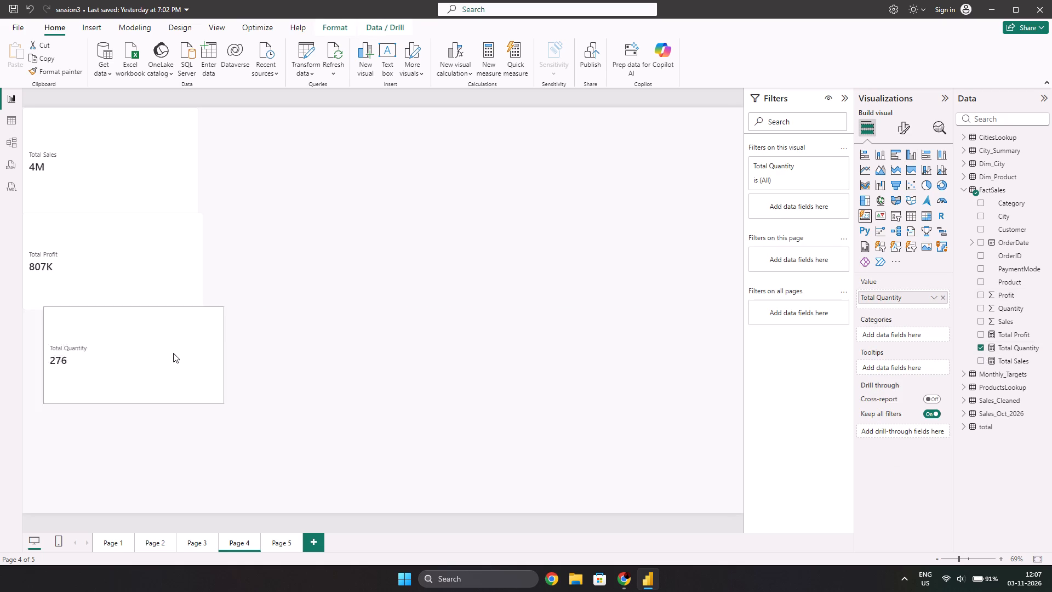
{"action": "left_click_drag", "start_coordinate": [173, 353], "coordinate": [307, 163]}
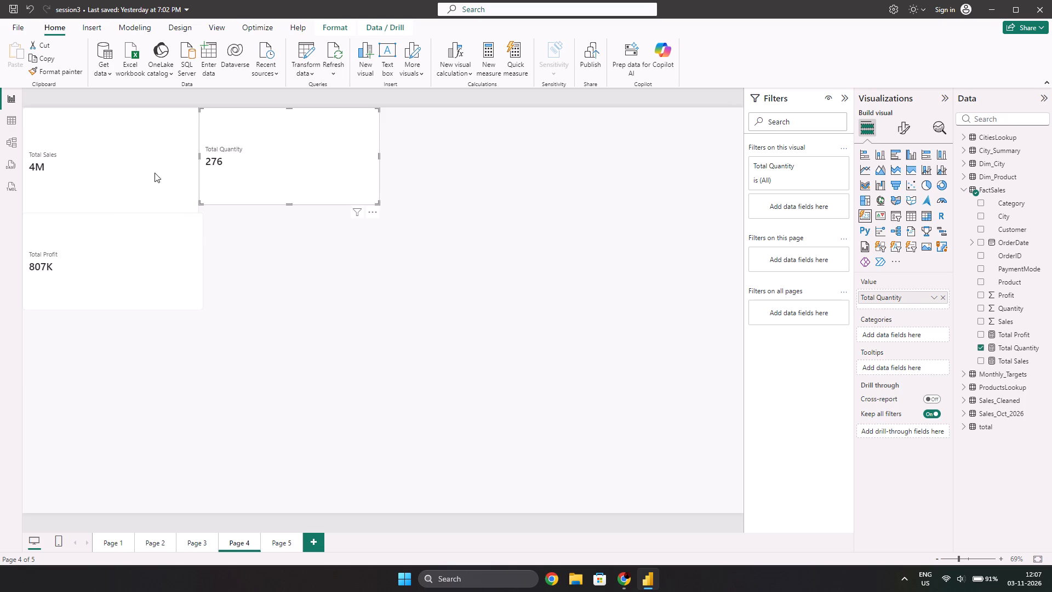
Shorten the Total Sales card to the Total Quantity card's height, and fit the Total Profit card directly beneath it at matching width.
{"action": "left_click", "coordinate": [155, 173]}
{"action": "left_click_drag", "start_coordinate": [112, 213], "coordinate": [123, 197]}
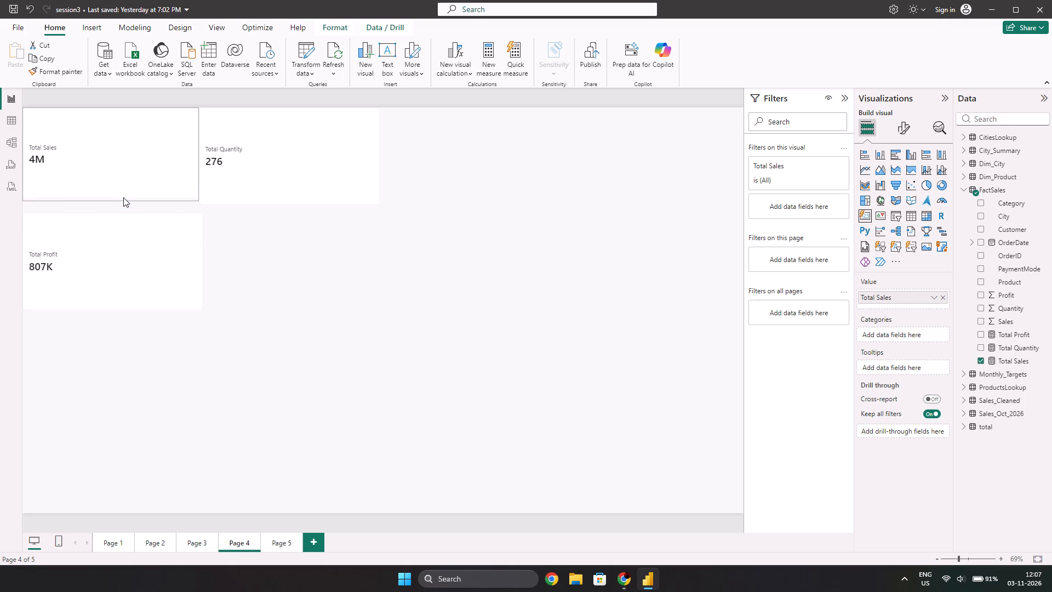
{"action": "left_click_drag", "start_coordinate": [123, 197], "coordinate": [123, 201]}
{"action": "left_click", "coordinate": [114, 261]}
{"action": "left_click_drag", "start_coordinate": [118, 261], "coordinate": [118, 240]}
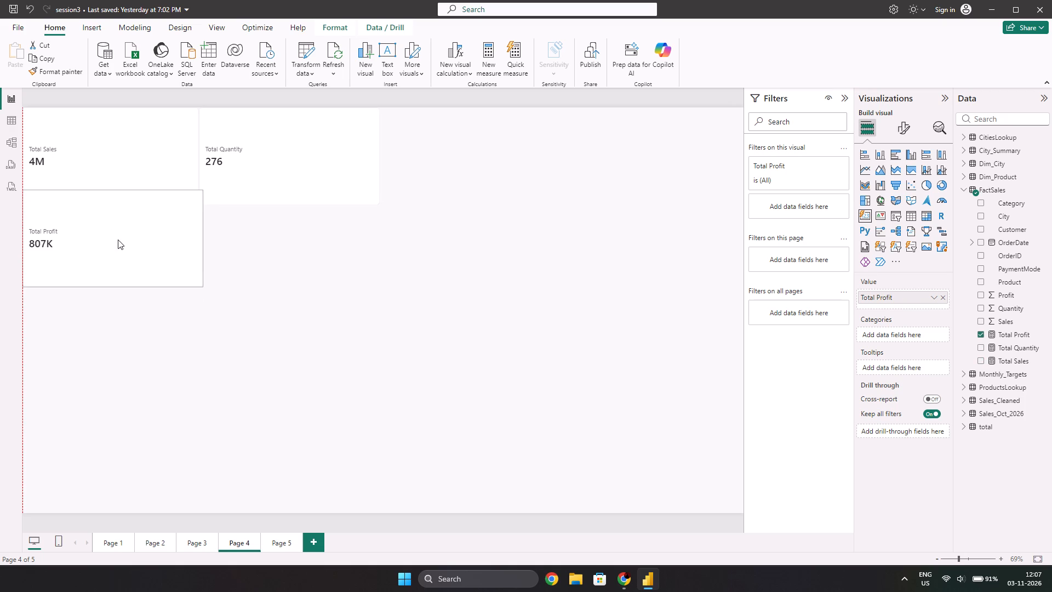
{"action": "left_click_drag", "start_coordinate": [118, 240], "coordinate": [112, 255]}
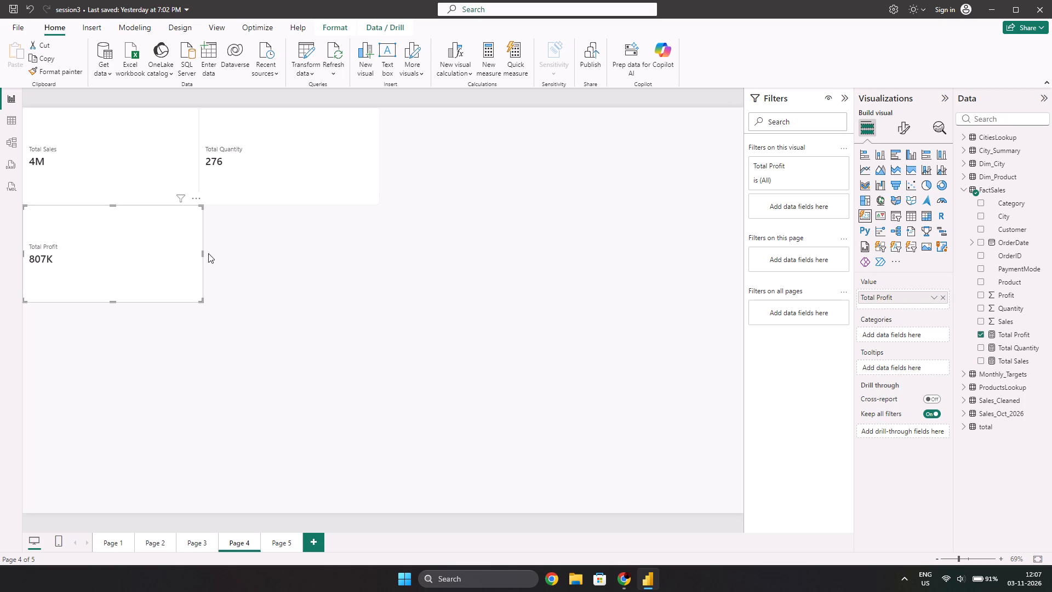
{"action": "left_click_drag", "start_coordinate": [202, 253], "coordinate": [196, 253]}
{"action": "left_click", "coordinate": [300, 266]}
Check the practical exercise in the Chrome document, and add a Dim_City Region slicer on Page 4 beyond the Total Quantity card.
{"action": "key", "text": "alt+Tab"}
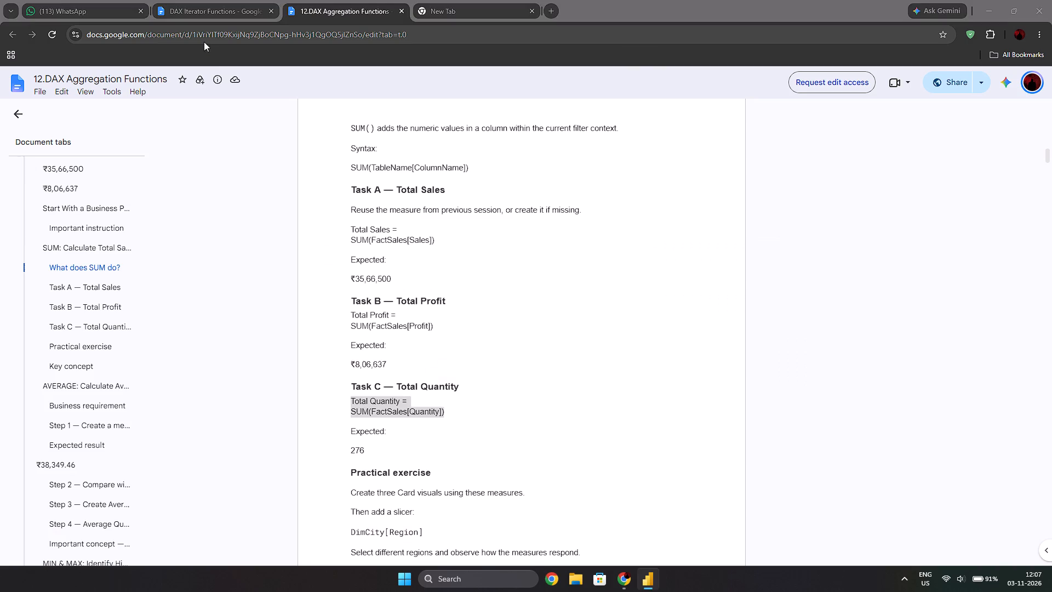
{"action": "scroll", "coordinate": [413, 414], "scroll_direction": "down", "scroll_amount": 1}
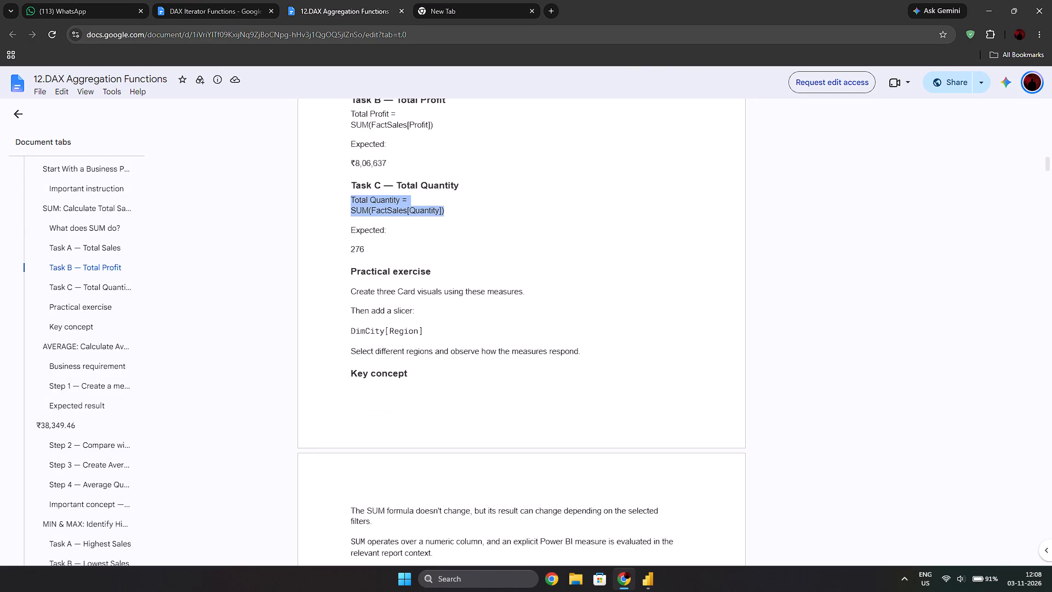
{"action": "key", "text": "alt+Tab"}
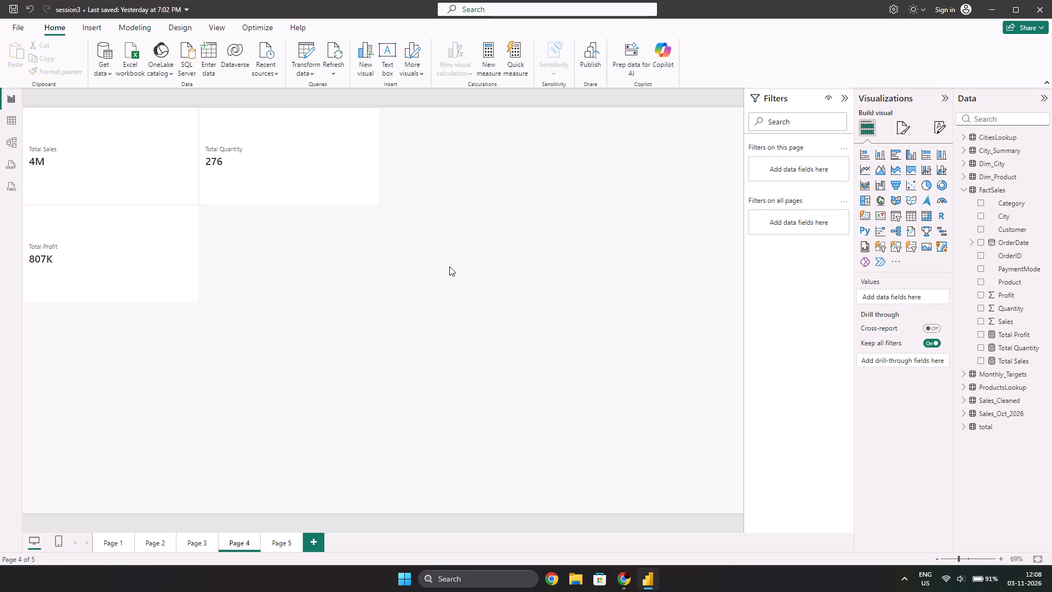
{"action": "double_click", "coordinate": [576, 303]}
{"action": "left_click", "coordinate": [899, 215]}
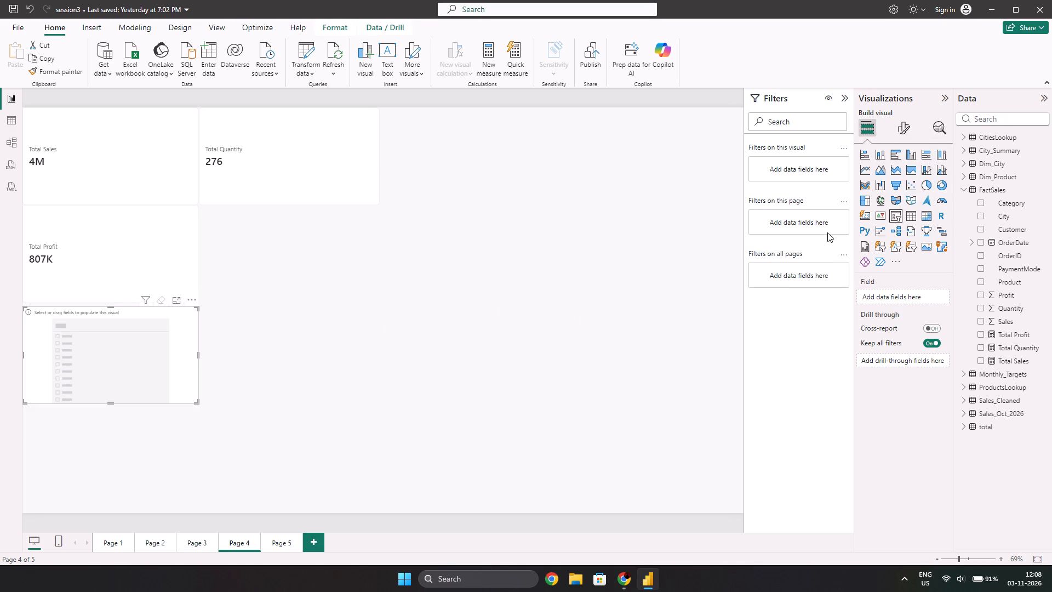
{"action": "left_click", "coordinate": [965, 160]}
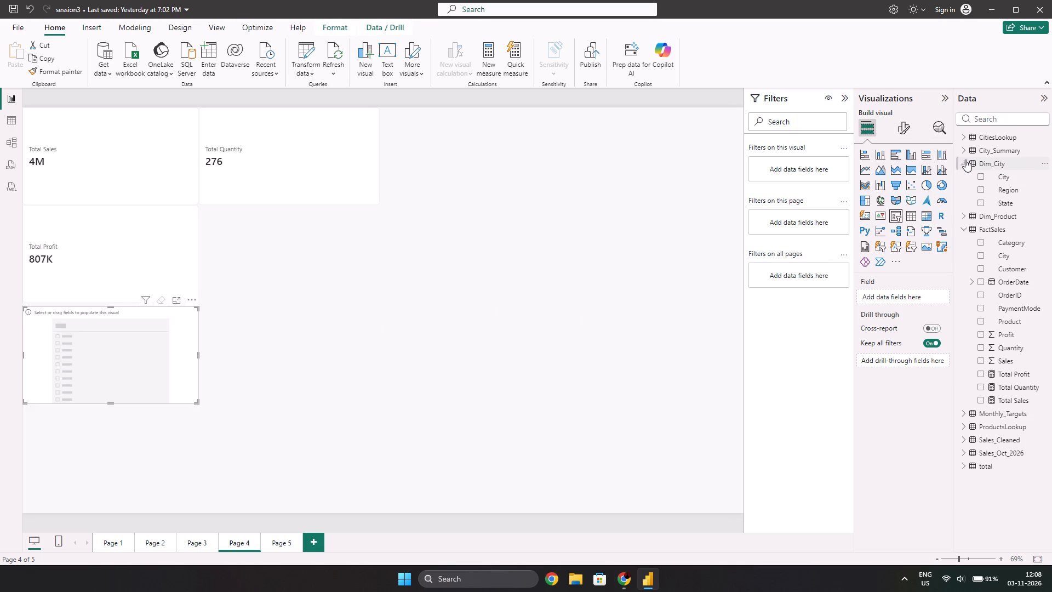
{"action": "left_click", "coordinate": [979, 192]}
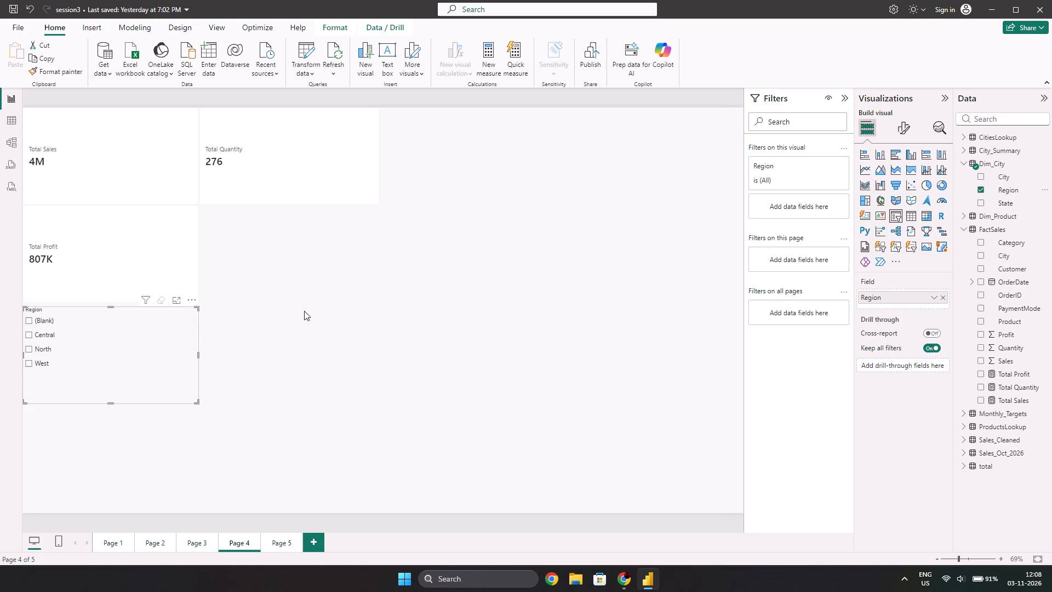
{"action": "left_click_drag", "start_coordinate": [93, 355], "coordinate": [557, 157]}
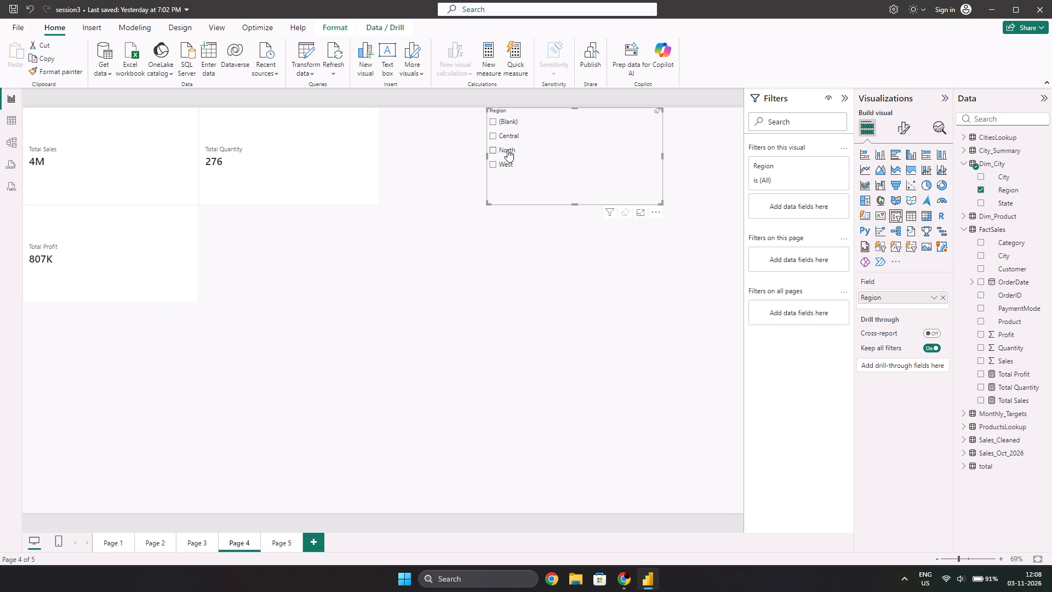
Test the Region slicer by filtering the cards by North, Central and West in turn, clearing each selection.
{"action": "left_click", "coordinate": [492, 151]}
{"action": "left_click", "coordinate": [492, 151]}
{"action": "left_click", "coordinate": [495, 136]}
{"action": "left_click", "coordinate": [495, 136]}
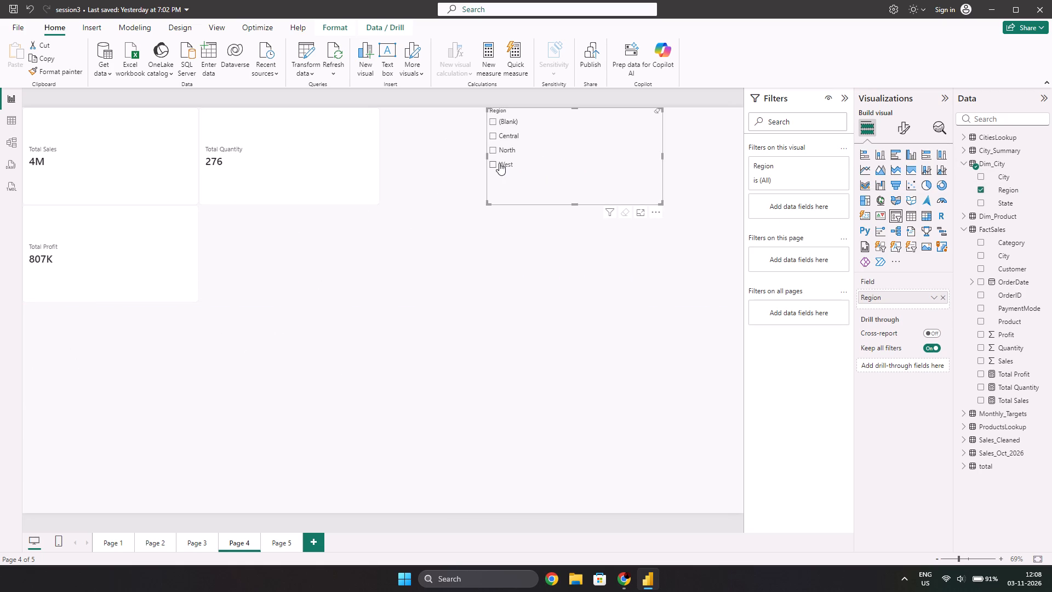
{"action": "left_click", "coordinate": [494, 163]}
{"action": "left_click", "coordinate": [492, 163]}
Set the Total Sales card back flush with the page corner and refresh the report's data.
{"action": "left_click", "coordinate": [100, 153]}
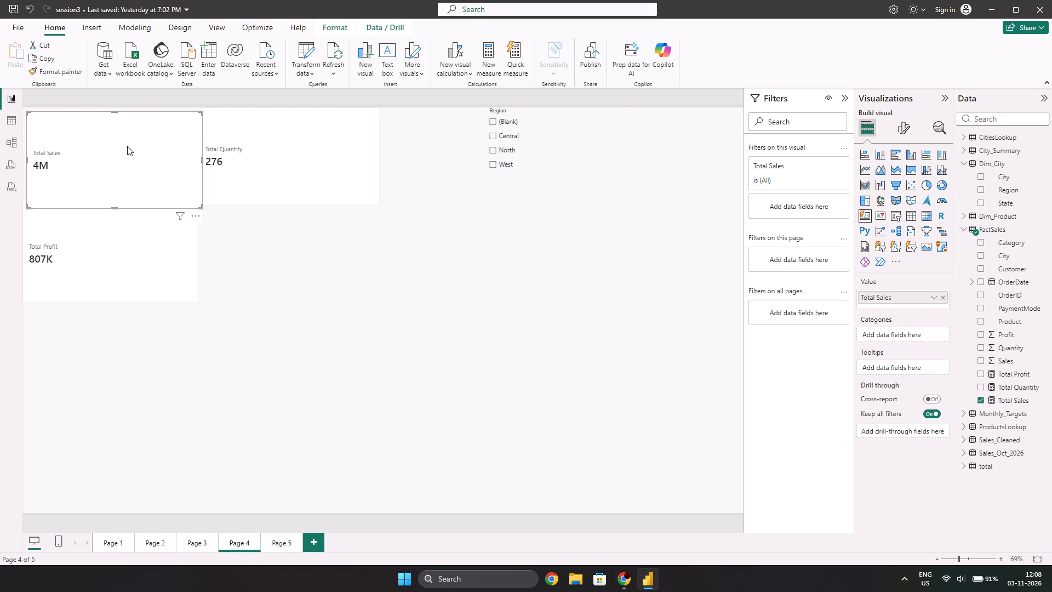
{"action": "left_click_drag", "start_coordinate": [127, 140], "coordinate": [116, 133]}
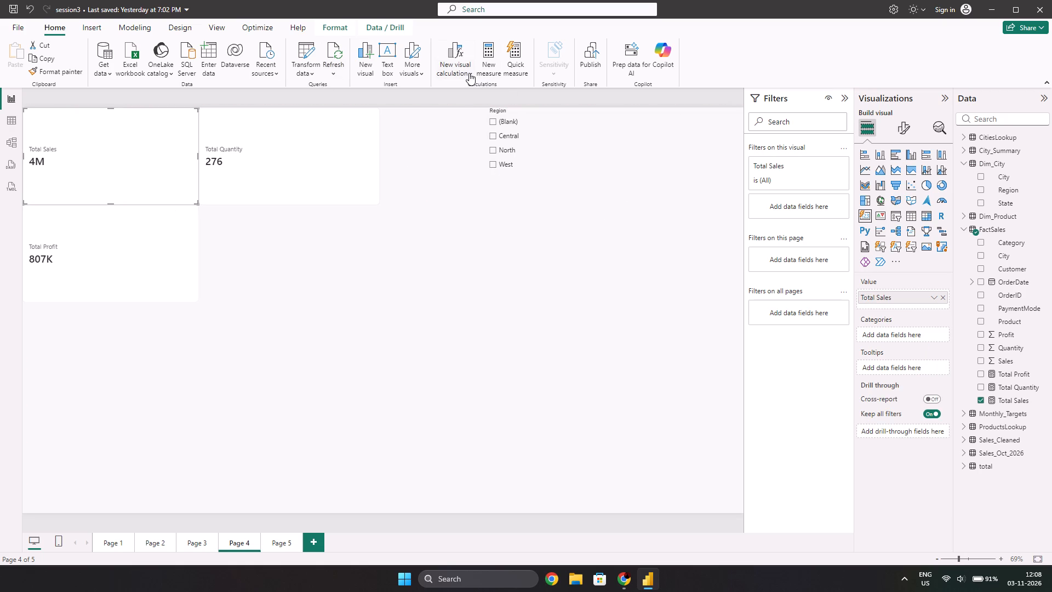
{"action": "left_click", "coordinate": [325, 52]}
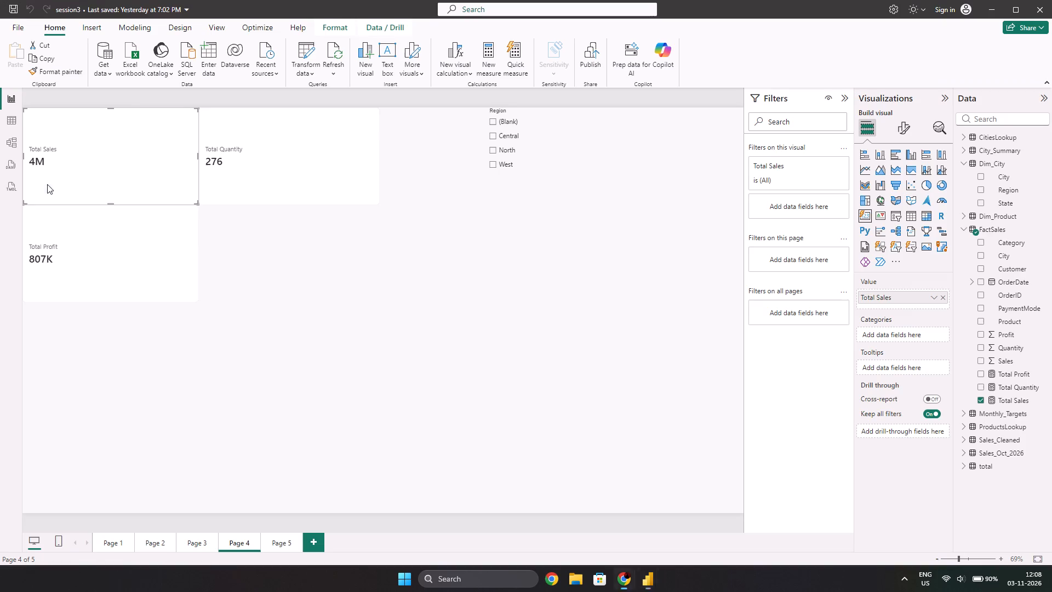
Examine the table relationships in the model view, and read the document in Chrome from the practical exercise to the AVERAGE section.
{"action": "left_click", "coordinate": [12, 146]}
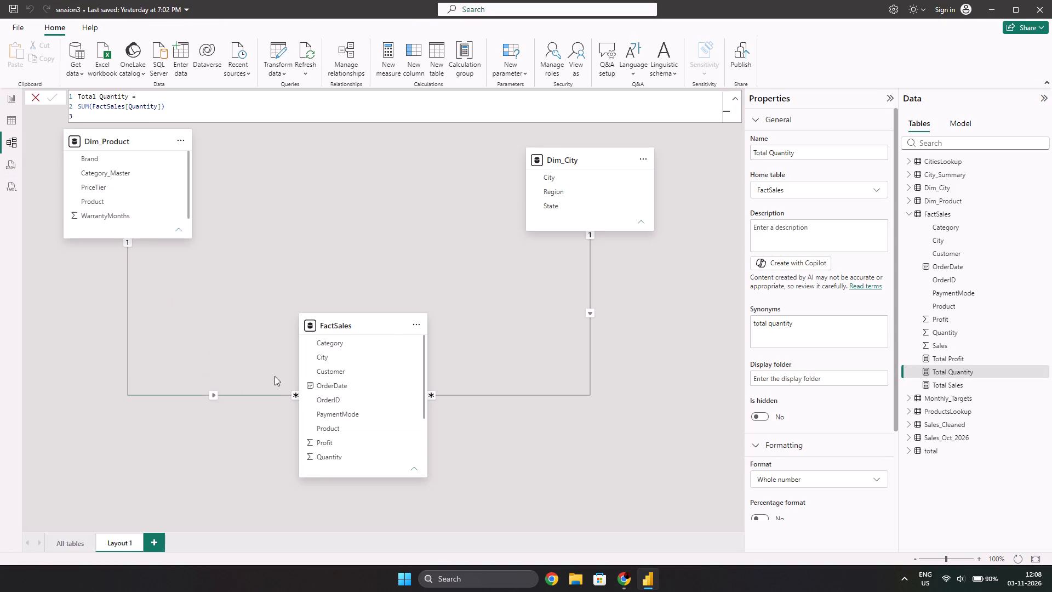
{"action": "left_click", "coordinate": [307, 236]}
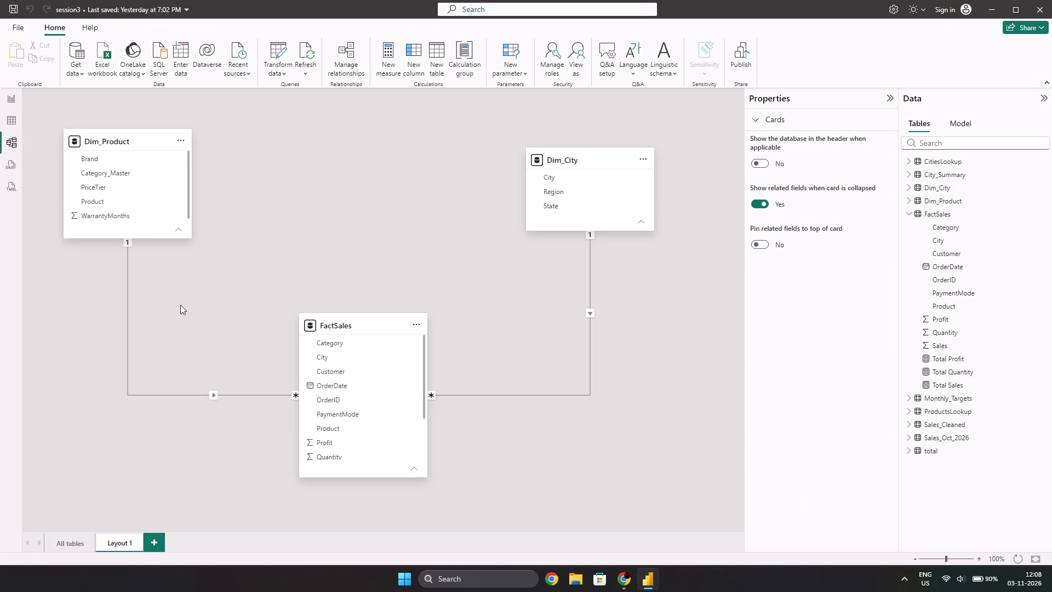
{"action": "key", "text": "alt+Tab"}
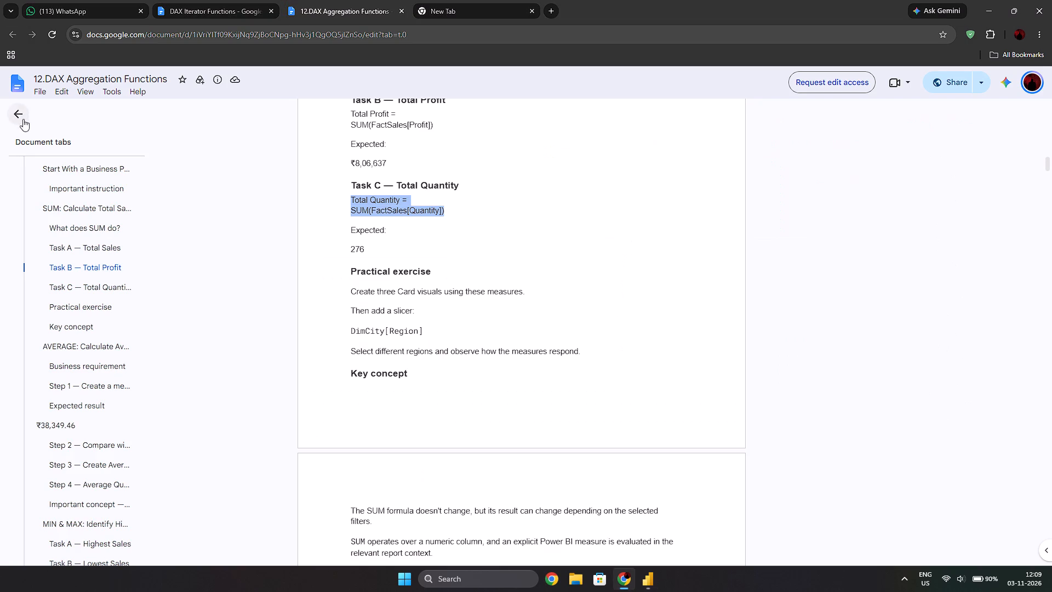
{"action": "left_click", "coordinate": [481, 242]}
{"action": "left_click", "coordinate": [439, 328]}
{"action": "scroll", "coordinate": [447, 349], "scroll_direction": "down", "scroll_amount": 1}
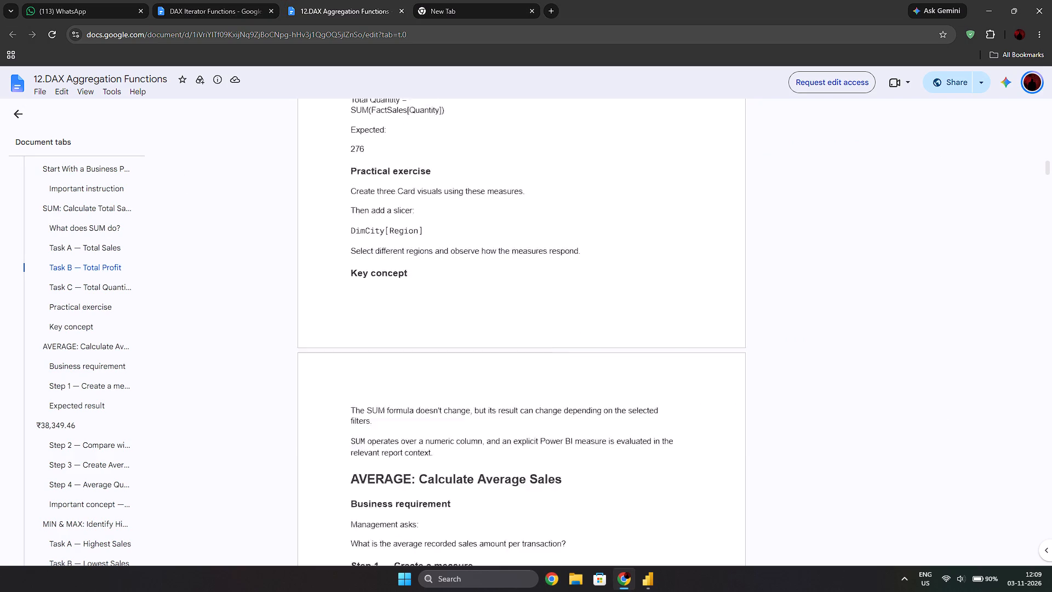
{"action": "scroll", "coordinate": [436, 355], "scroll_direction": "down", "scroll_amount": 1}
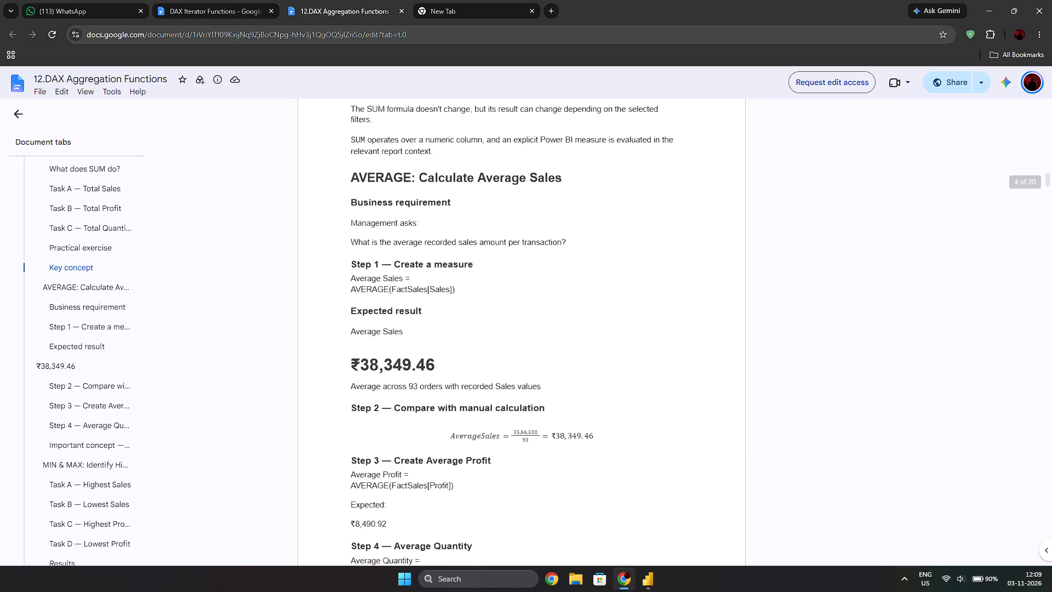
Copy the Average Sales formula from the document and create the measure Average Sales = AVERAGE(FactSales[Sales]) in Power BI's FactSales table.
{"action": "left_click_drag", "start_coordinate": [458, 293], "coordinate": [343, 282]}
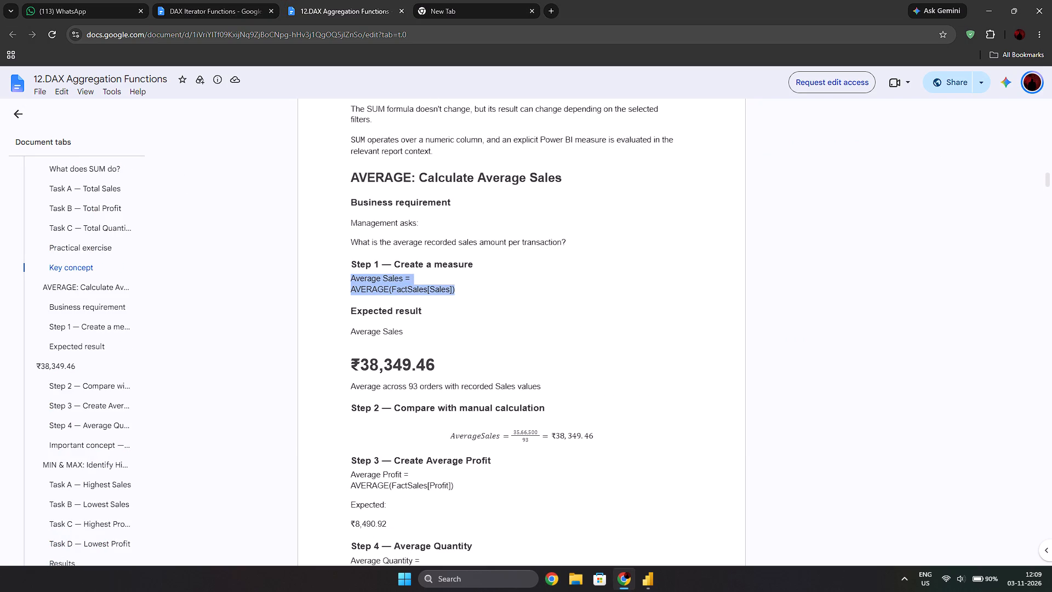
{"action": "key", "text": "ctrl+c"}
{"action": "key", "text": "alt+Tab"}
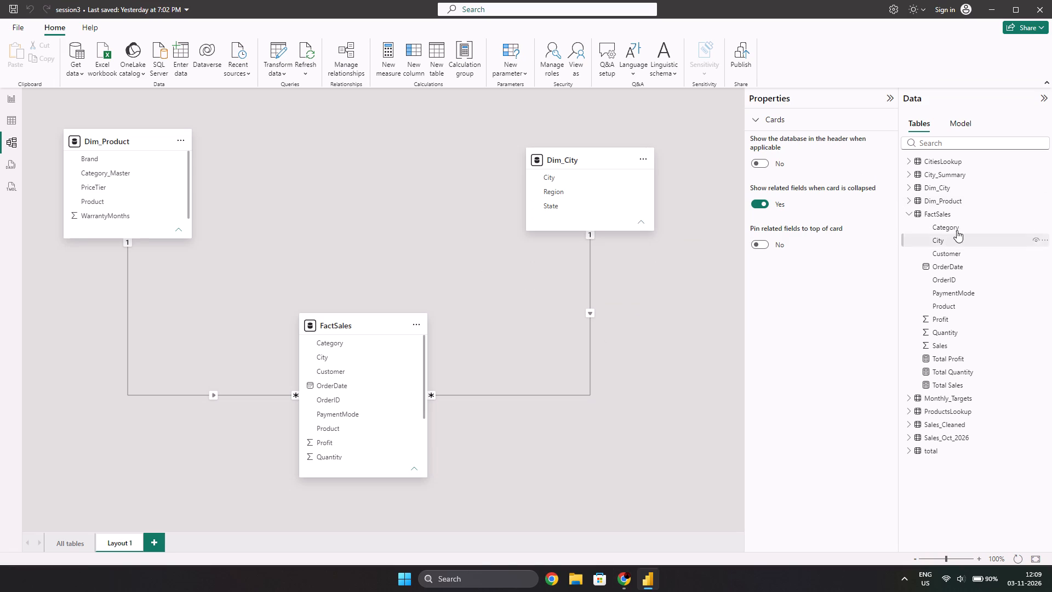
{"action": "right_click", "coordinate": [953, 211]}
{"action": "left_click", "coordinate": [900, 228]}
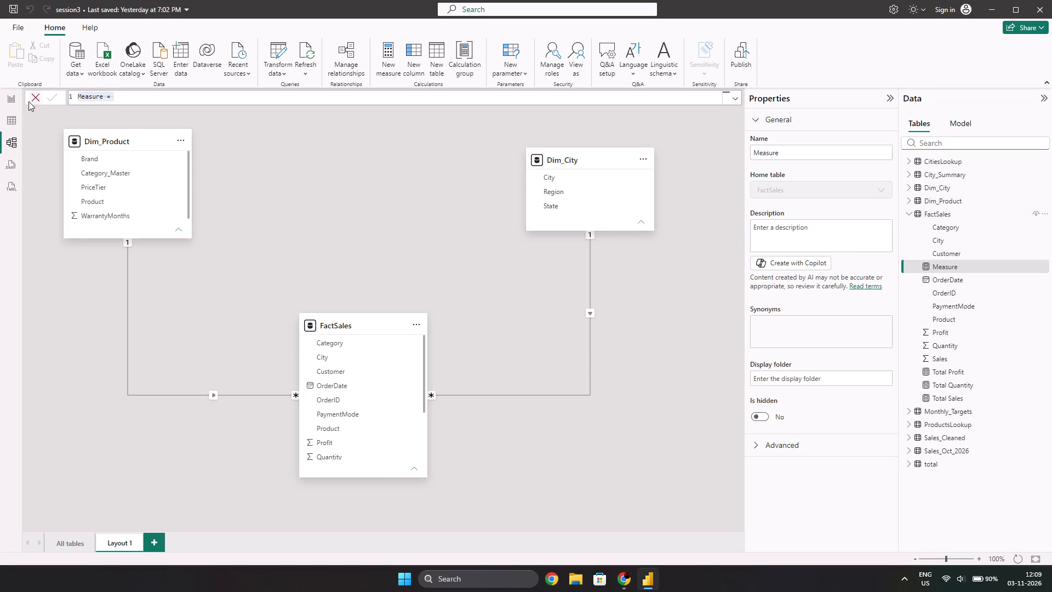
{"action": "left_click", "coordinate": [161, 96]}
{"action": "left_click_drag", "start_coordinate": [140, 96], "coordinate": [61, 100]}
{"action": "key", "text": "ctrl+v"}
{"action": "key", "text": "Return"}
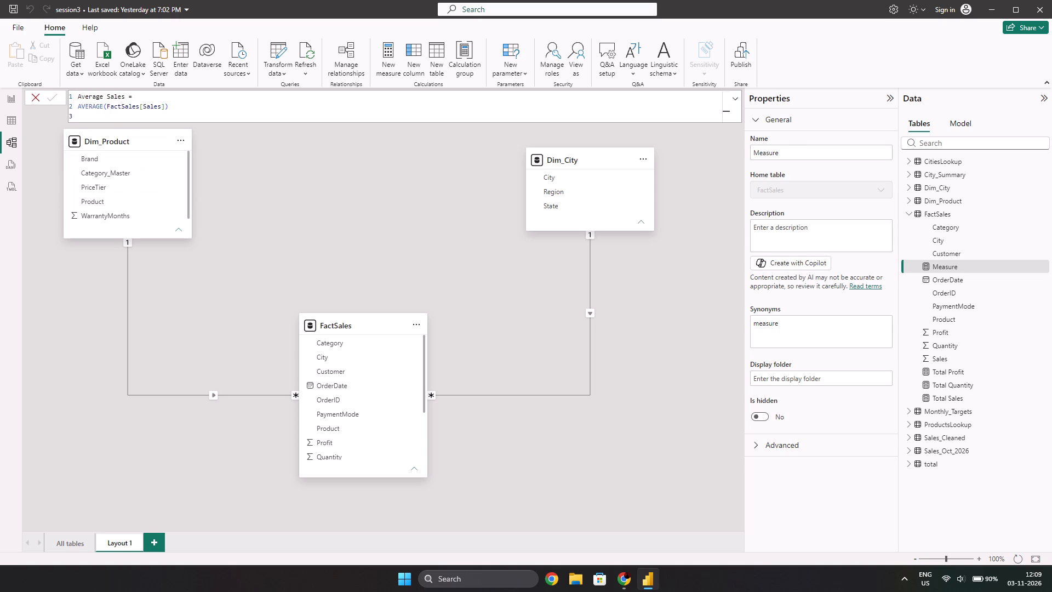
Add a card showing Average Sales to report Page 4 and place it beside Total Profit, under Total Quantity.
{"action": "left_click", "coordinate": [11, 96]}
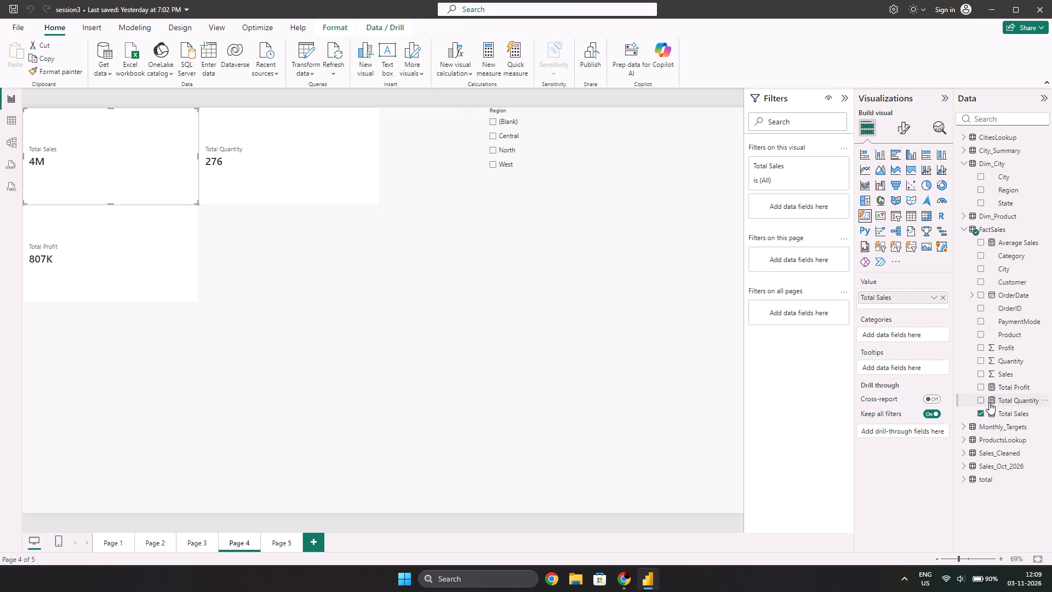
{"action": "double_click", "coordinate": [588, 376]}
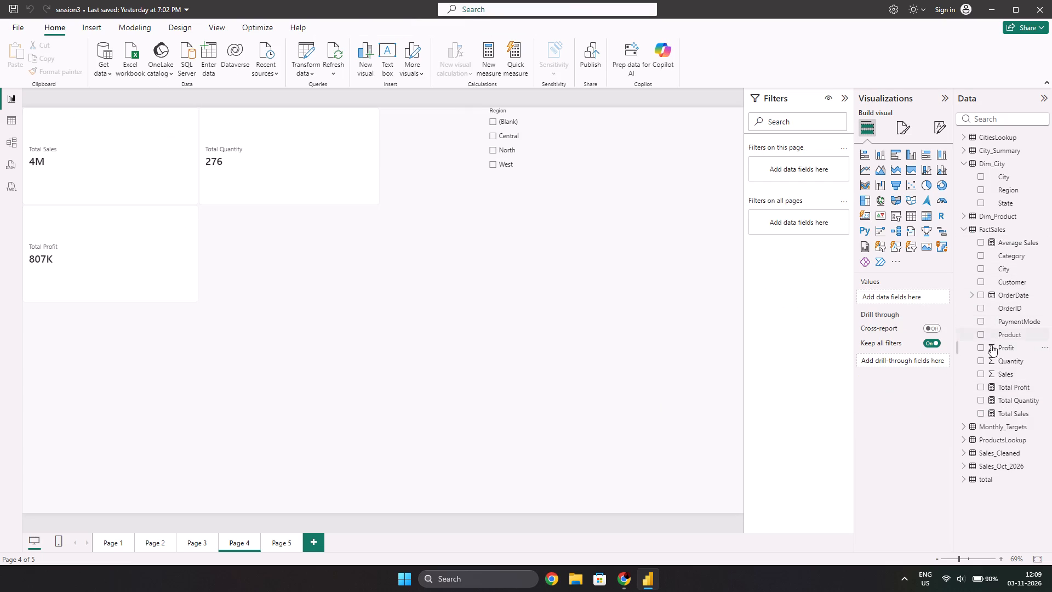
{"action": "left_click", "coordinate": [981, 243]}
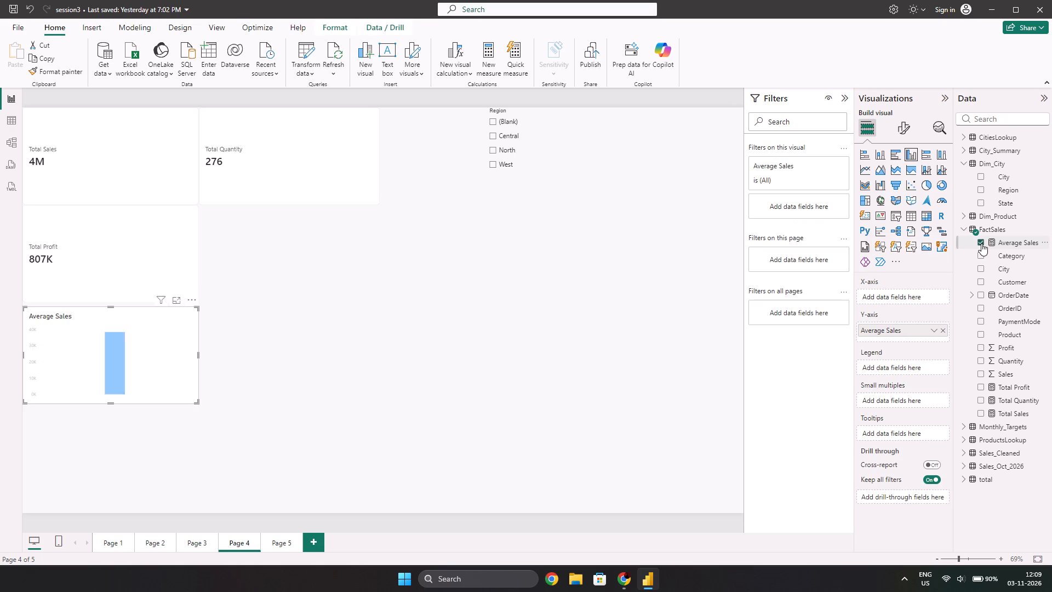
{"action": "left_click", "coordinate": [867, 215]}
{"action": "left_click_drag", "start_coordinate": [136, 374], "coordinate": [285, 282]}
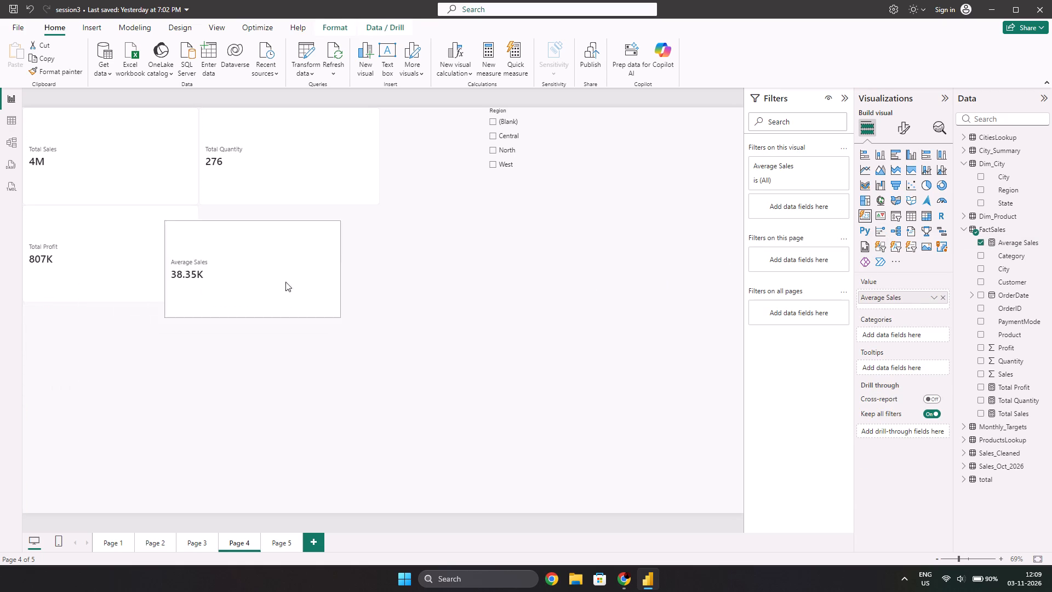
{"action": "left_click_drag", "start_coordinate": [285, 282], "coordinate": [328, 270]}
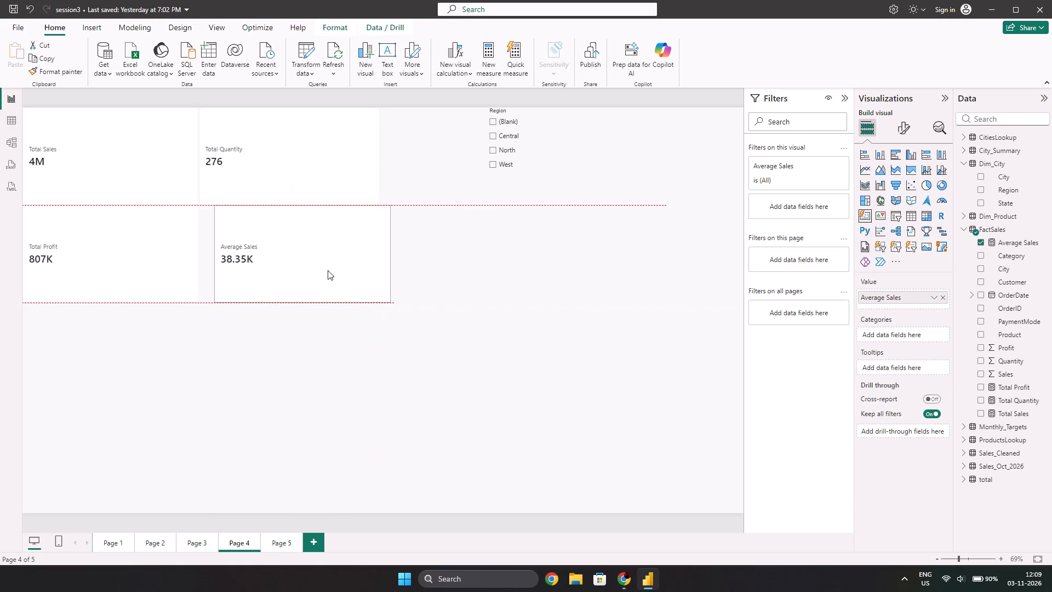
{"action": "left_click_drag", "start_coordinate": [328, 270], "coordinate": [311, 274]}
{"action": "left_click", "coordinate": [489, 289]}
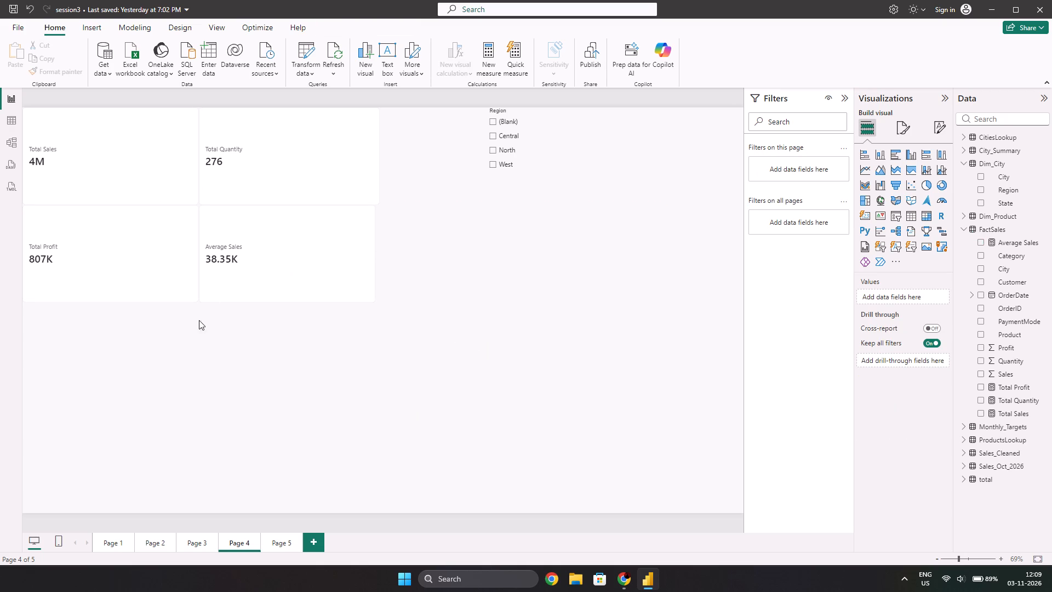
Narrow the Total Quantity card so its edge lines up with the Average Sales card below it.
{"action": "left_click", "coordinate": [278, 157]}
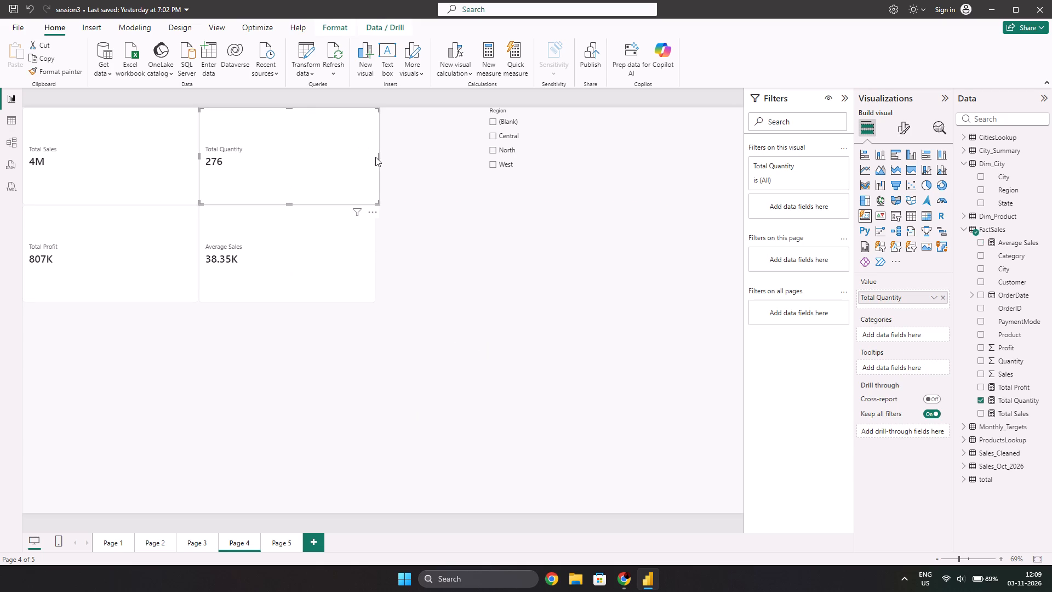
{"action": "left_click_drag", "start_coordinate": [379, 157], "coordinate": [371, 161]}
{"action": "left_click", "coordinate": [450, 366]}
Copy the Average Profit formula from the Chrome document and create the FactSales measure Average Profit = AVERAGE(FactSales[Profit]) in Power BI.
{"action": "key", "text": "alt+Tab"}
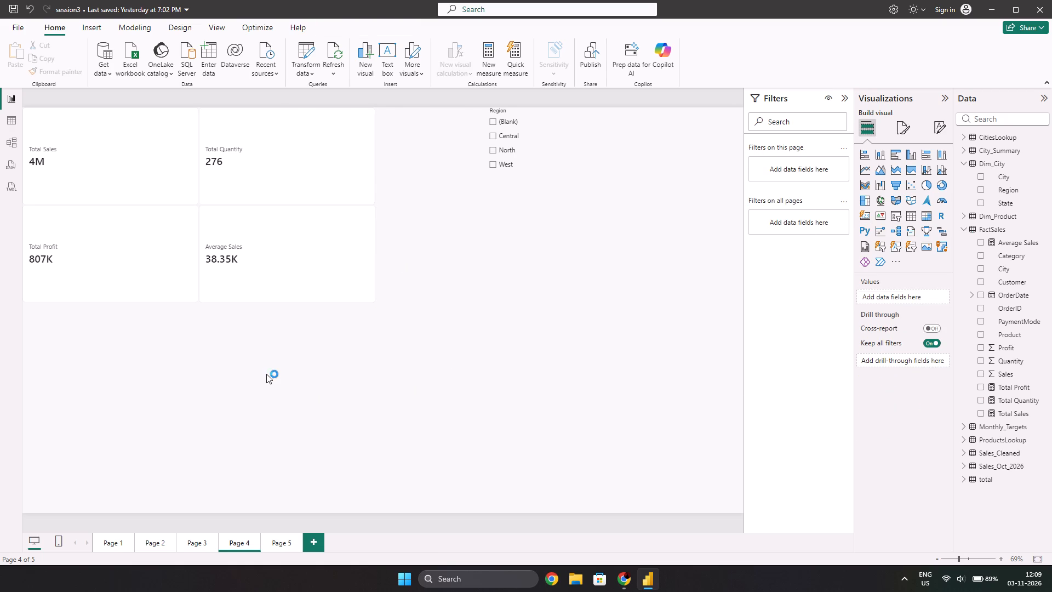
{"action": "scroll", "coordinate": [425, 366], "scroll_direction": "down", "scroll_amount": 1}
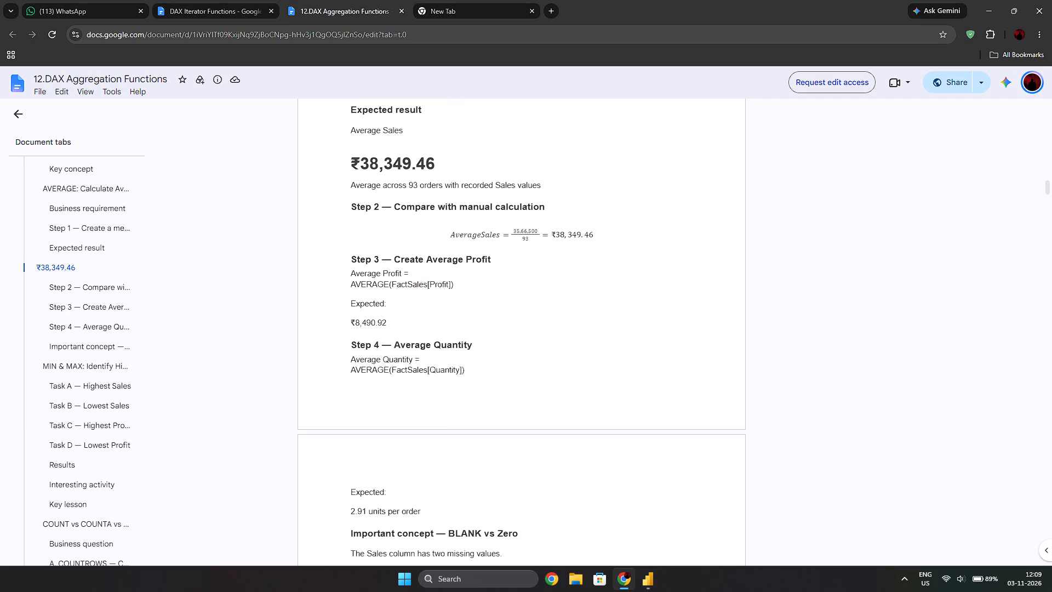
{"action": "left_click_drag", "start_coordinate": [454, 287], "coordinate": [391, 278]}
{"action": "left_click_drag", "start_coordinate": [391, 278], "coordinate": [322, 276]}
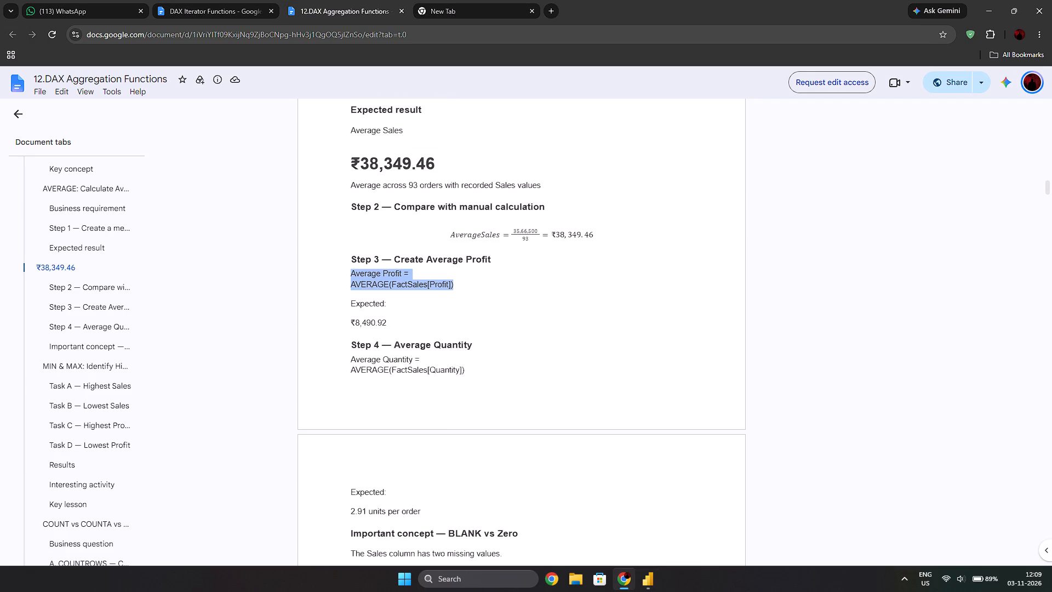
{"action": "key", "text": "ctrl+c"}
{"action": "key", "text": "alt+Tab"}
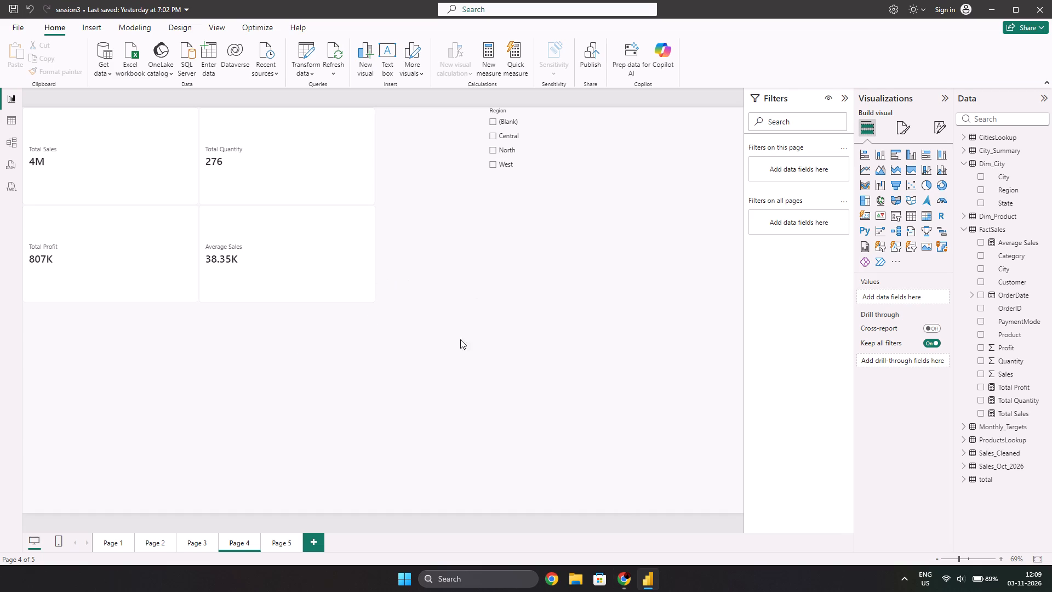
{"action": "left_click", "coordinate": [226, 406]}
{"action": "left_click_drag", "start_coordinate": [230, 395], "coordinate": [282, 397]}
{"action": "right_click", "coordinate": [981, 232]}
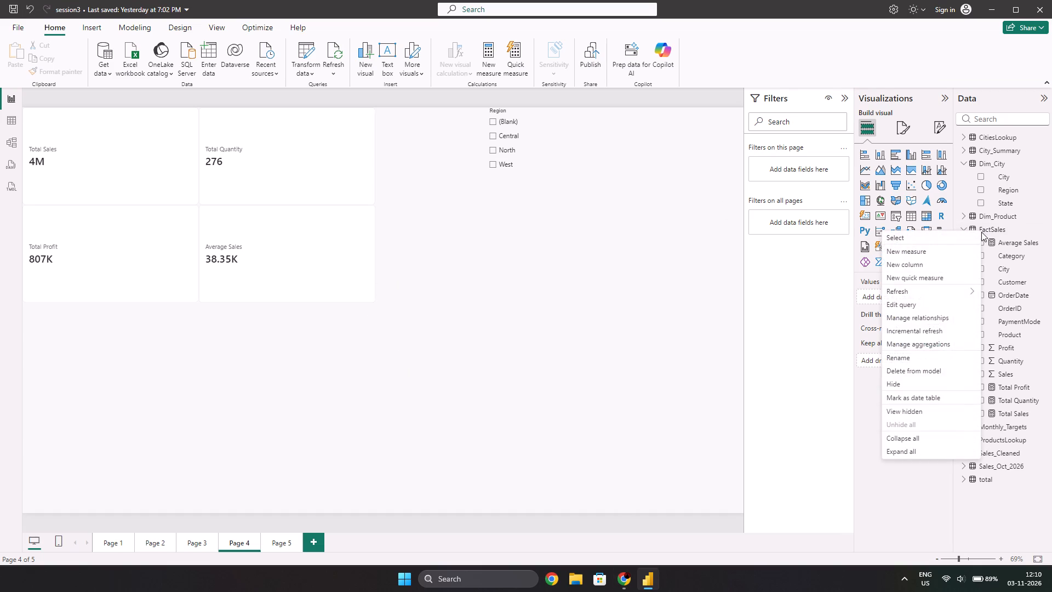
{"action": "left_click", "coordinate": [945, 251]}
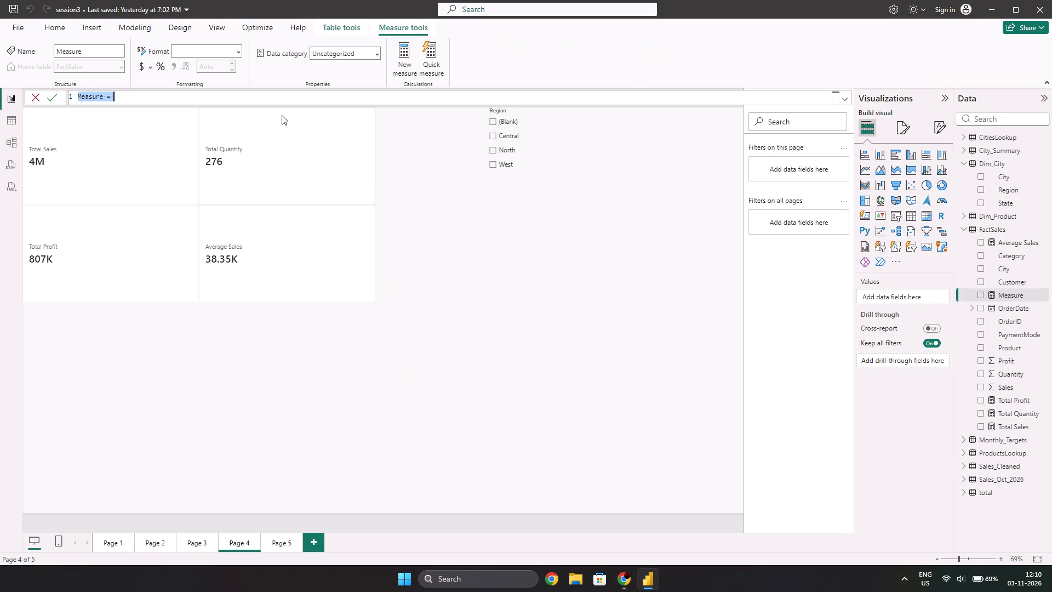
{"action": "key", "text": "ctrl+v"}
{"action": "key", "text": "Return"}
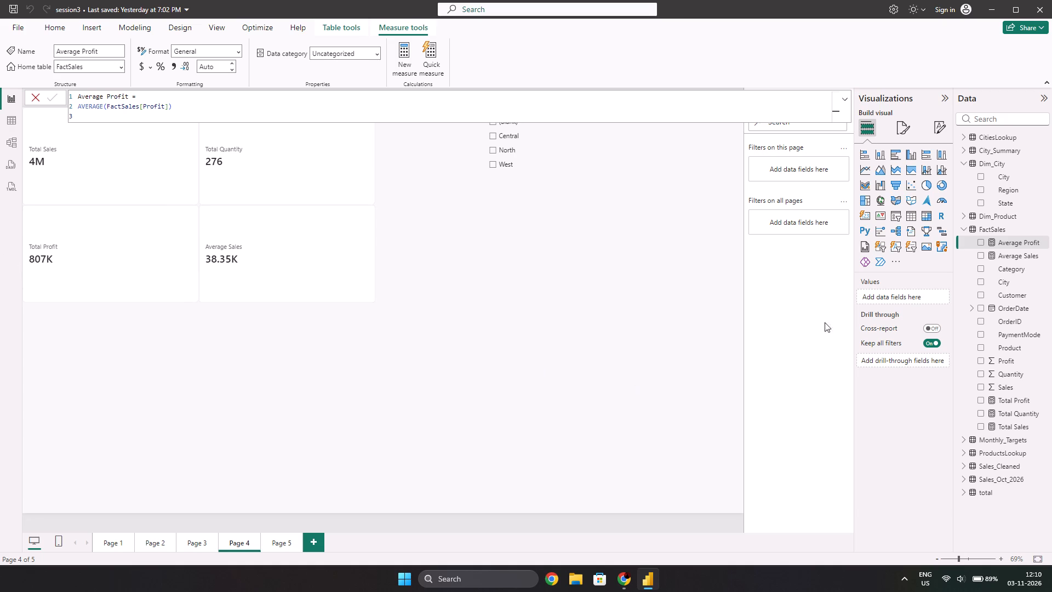
Show the Average Profit measure as a new card on the page.
{"action": "left_click", "coordinate": [978, 240]}
{"action": "left_click", "coordinate": [867, 217]}
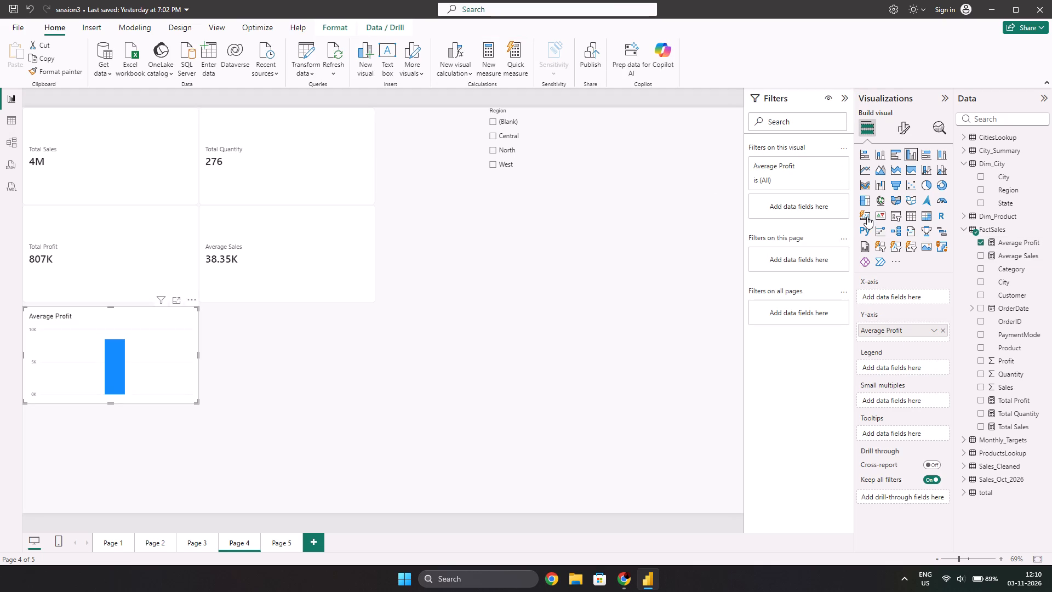
{"action": "left_click", "coordinate": [376, 364]}
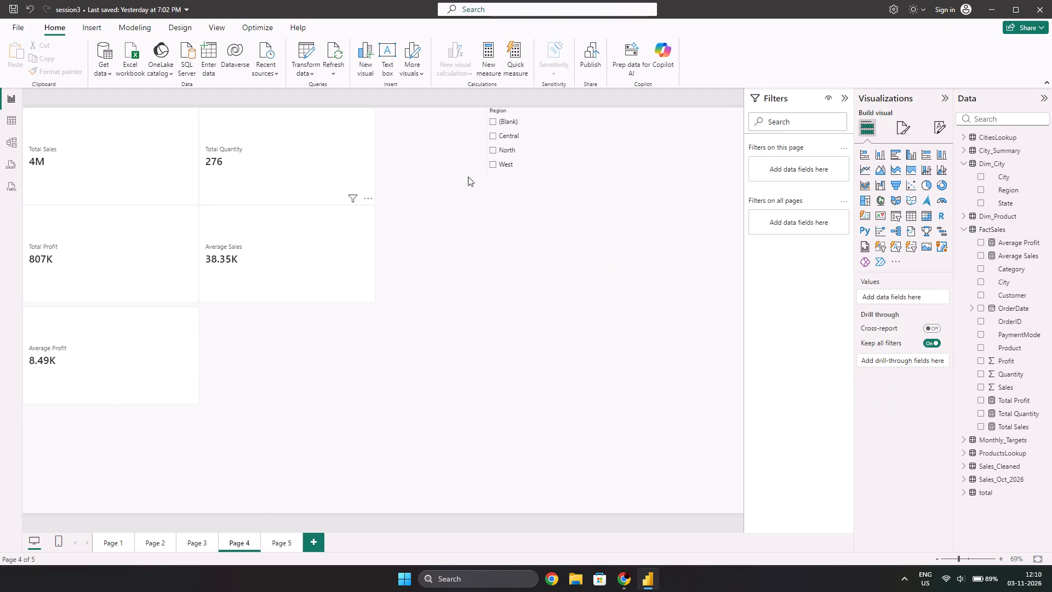
Move the Region slicer down the page and place the Total Profit card in the top row beside Total Quantity.
{"action": "left_click_drag", "start_coordinate": [571, 167], "coordinate": [564, 378]}
{"action": "left_click_drag", "start_coordinate": [119, 278], "coordinate": [470, 197]}
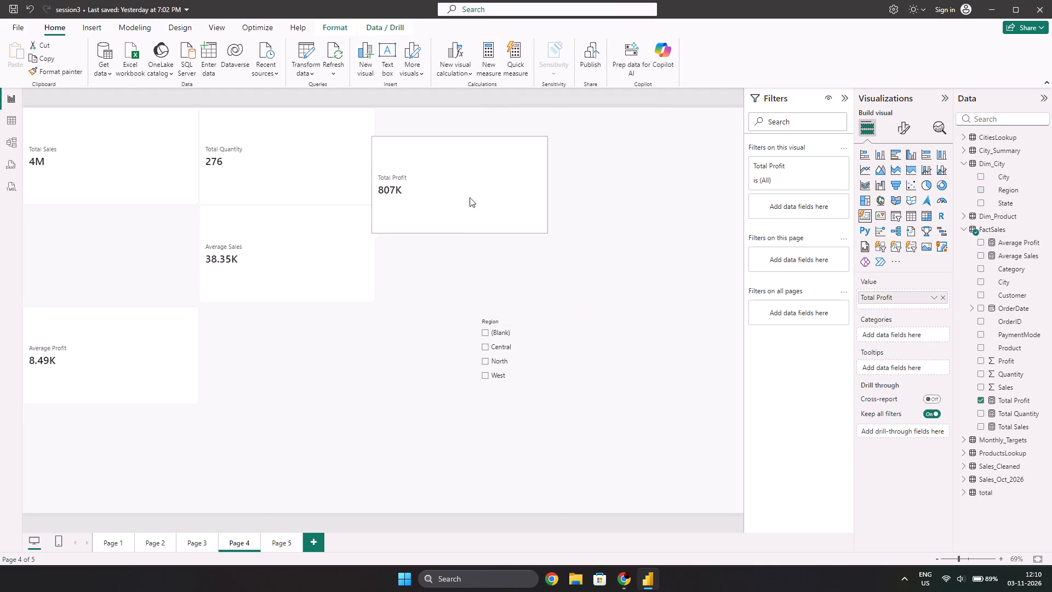
{"action": "left_click_drag", "start_coordinate": [470, 197], "coordinate": [473, 172]}
Arrange the second row with the Average Sales card under Total Sales and the Average Profit card beside it.
{"action": "left_click_drag", "start_coordinate": [270, 265], "coordinate": [98, 253]}
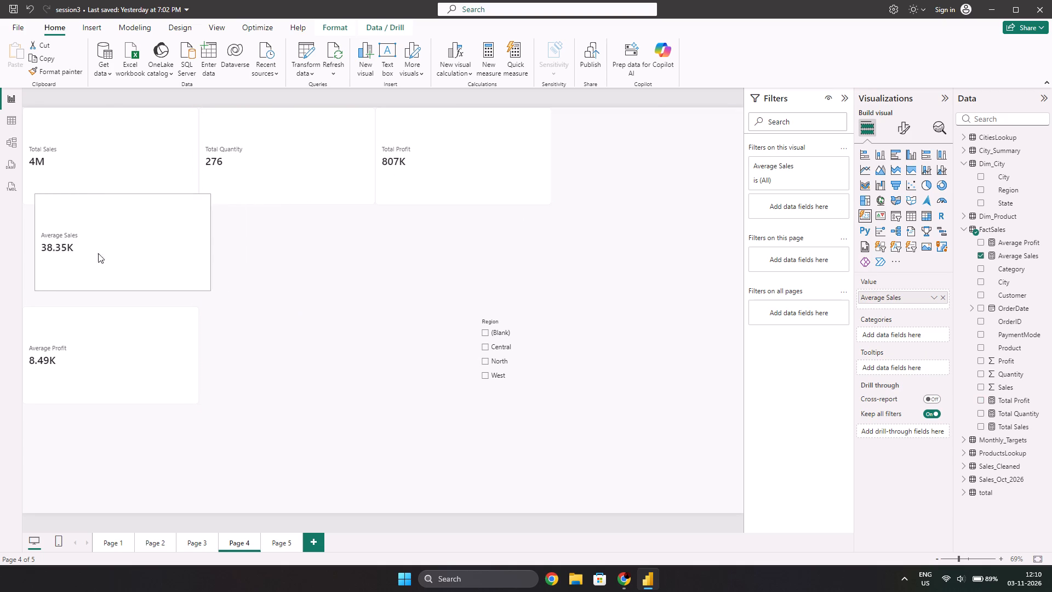
{"action": "left_click_drag", "start_coordinate": [98, 253], "coordinate": [83, 265]}
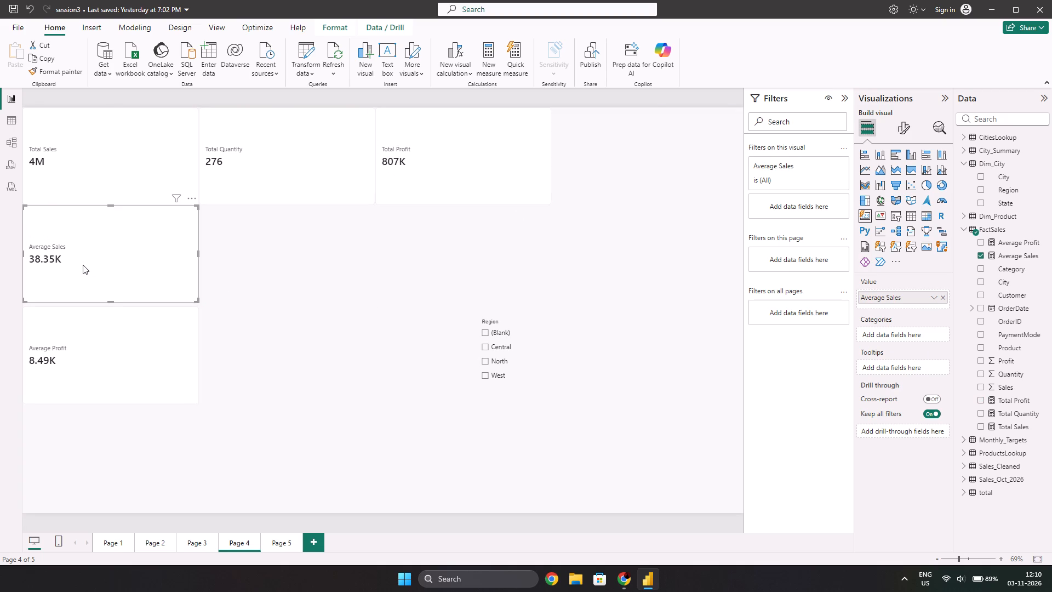
{"action": "left_click", "coordinate": [83, 352]}
{"action": "left_click_drag", "start_coordinate": [96, 352], "coordinate": [284, 266]}
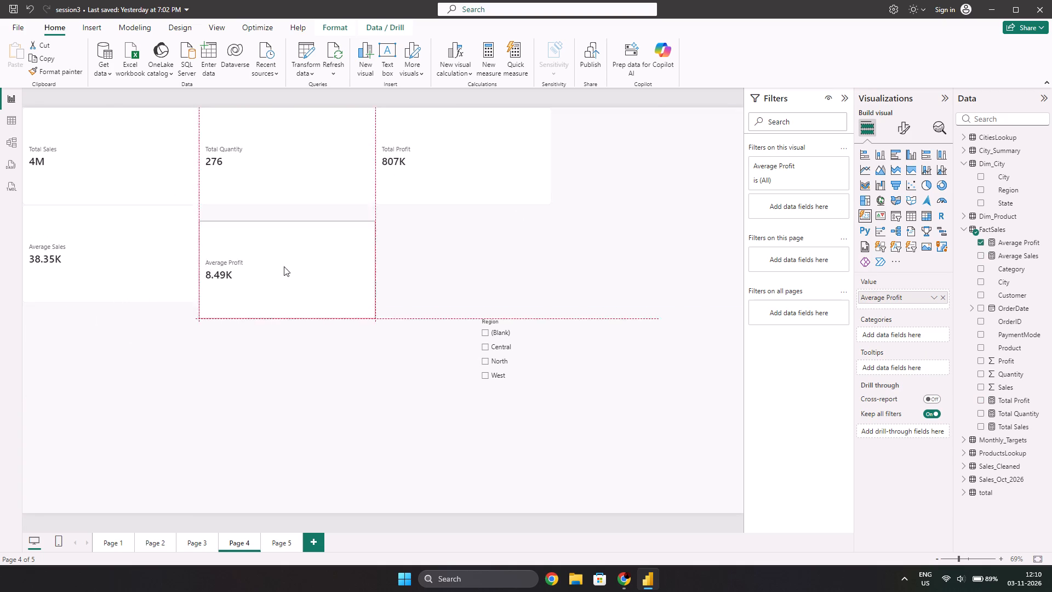
{"action": "left_click_drag", "start_coordinate": [284, 266], "coordinate": [271, 253]}
Swap the Total Quantity and Total Profit cards so the top row reads Total Sales, Total Profit, Total Quantity.
{"action": "left_click_drag", "start_coordinate": [253, 161], "coordinate": [491, 241]}
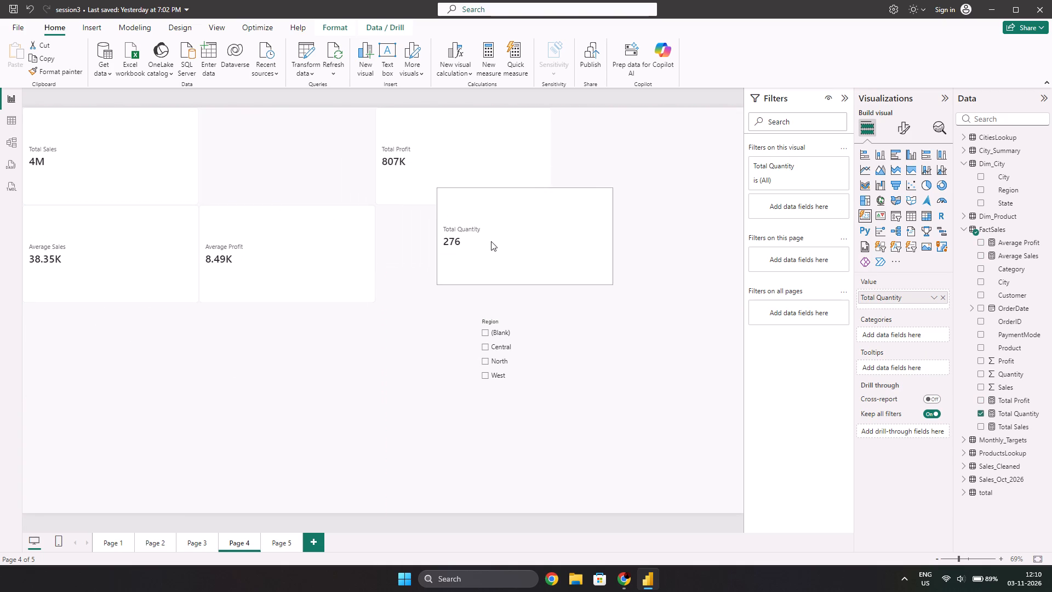
{"action": "left_click_drag", "start_coordinate": [491, 241], "coordinate": [499, 245]}
{"action": "left_click_drag", "start_coordinate": [437, 159], "coordinate": [257, 157]}
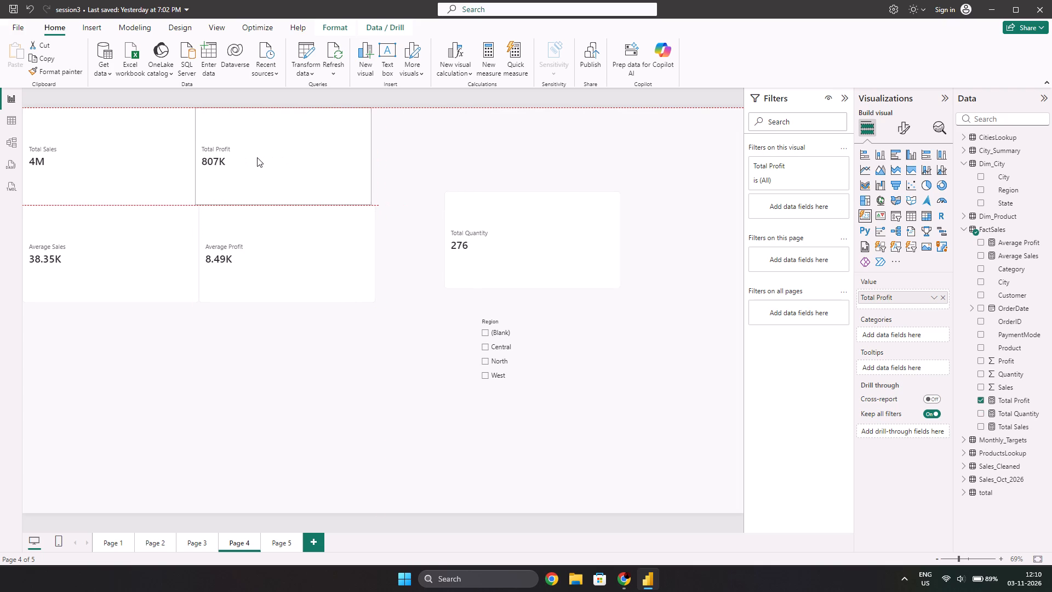
{"action": "left_click_drag", "start_coordinate": [257, 157], "coordinate": [261, 159]}
{"action": "left_click", "coordinate": [510, 255]}
{"action": "left_click_drag", "start_coordinate": [510, 255], "coordinate": [426, 178]}
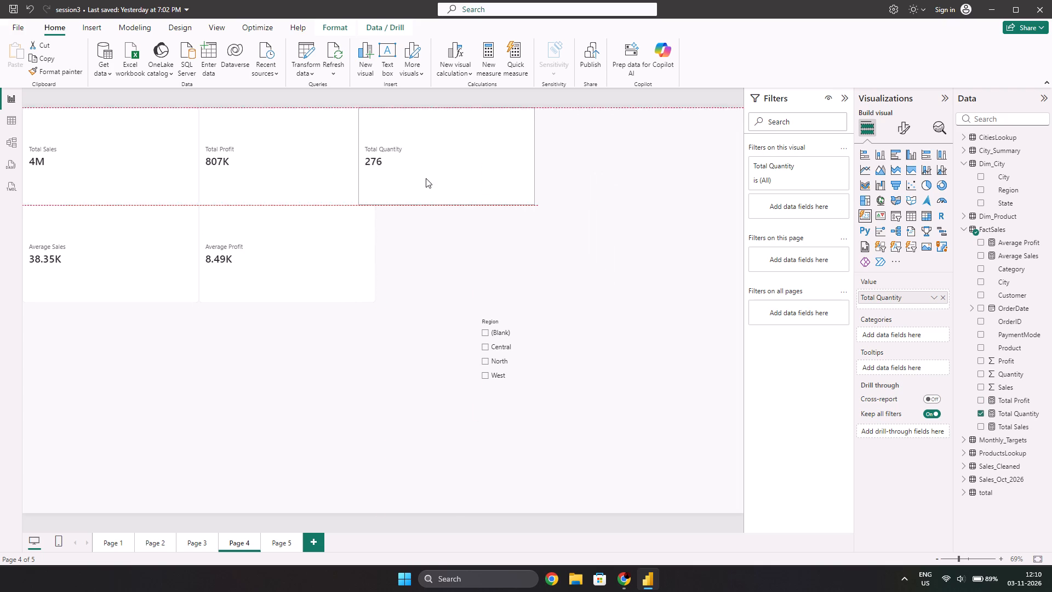
{"action": "left_click_drag", "start_coordinate": [426, 178], "coordinate": [445, 176]}
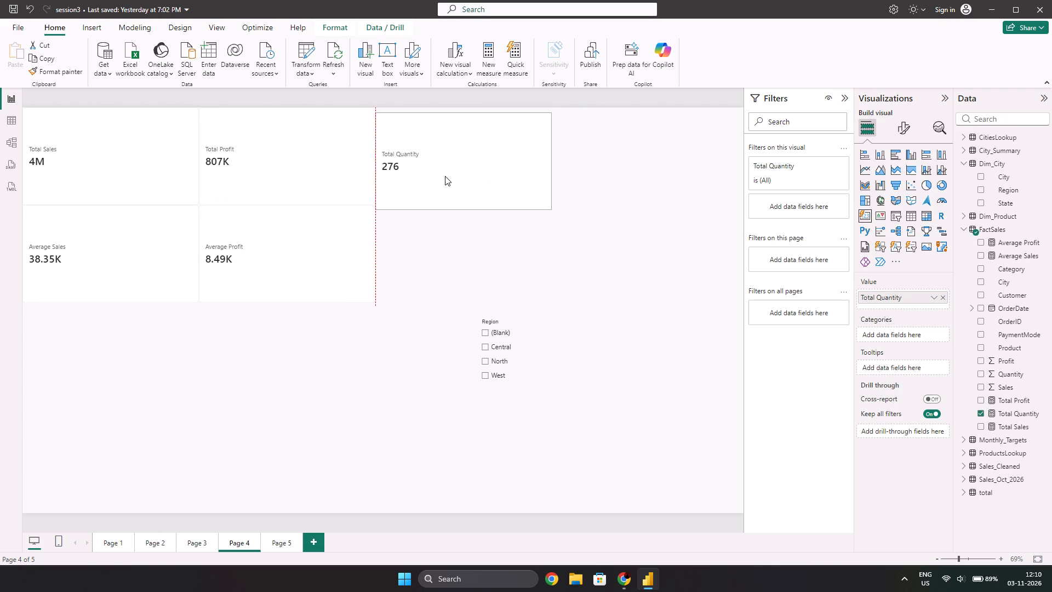
{"action": "left_click_drag", "start_coordinate": [445, 176], "coordinate": [439, 174]}
{"action": "left_click", "coordinate": [230, 385]}
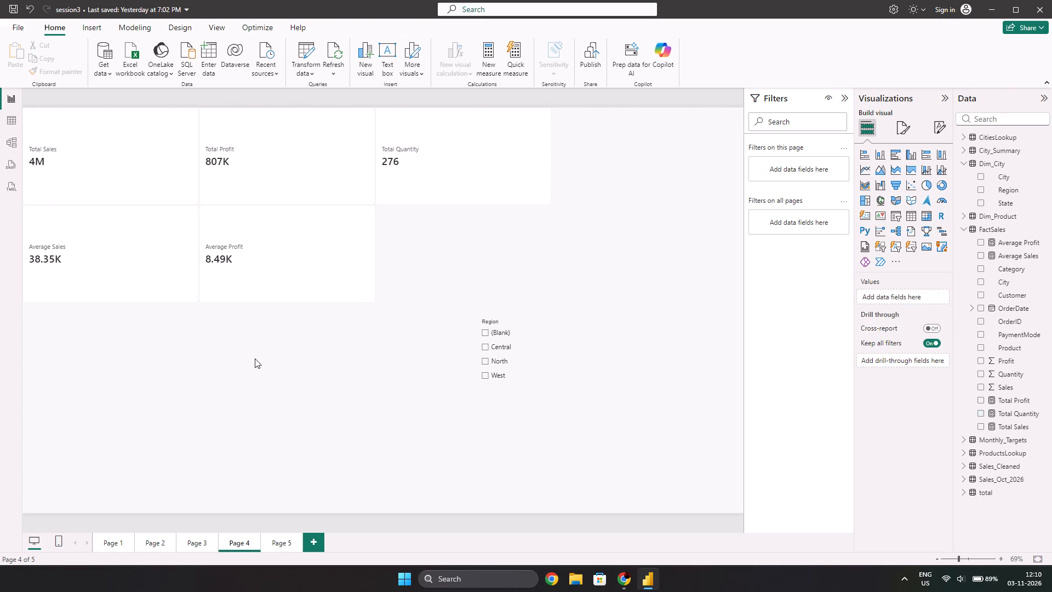
Copy the Average Quantity formula from the Chrome document and create the FactSales measure Average Quantity = AVERAGE(FactSales[Quantity]) in Power BI.
{"action": "key", "text": "alt+Tab"}
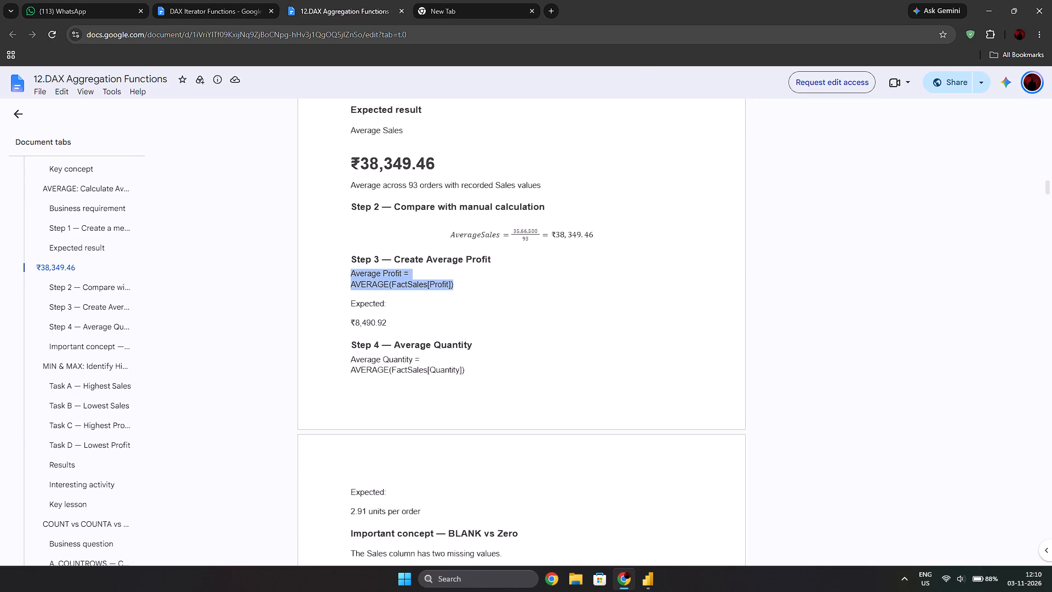
{"action": "left_click_drag", "start_coordinate": [468, 366], "coordinate": [345, 361]}
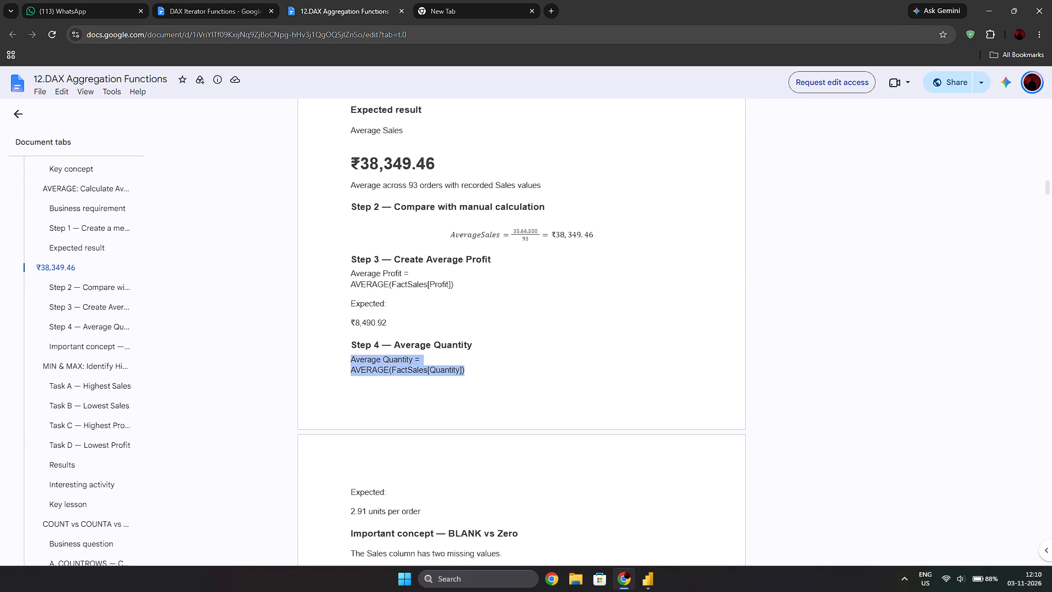
{"action": "key", "text": "ctrl+c"}
{"action": "key", "text": "alt+Tab"}
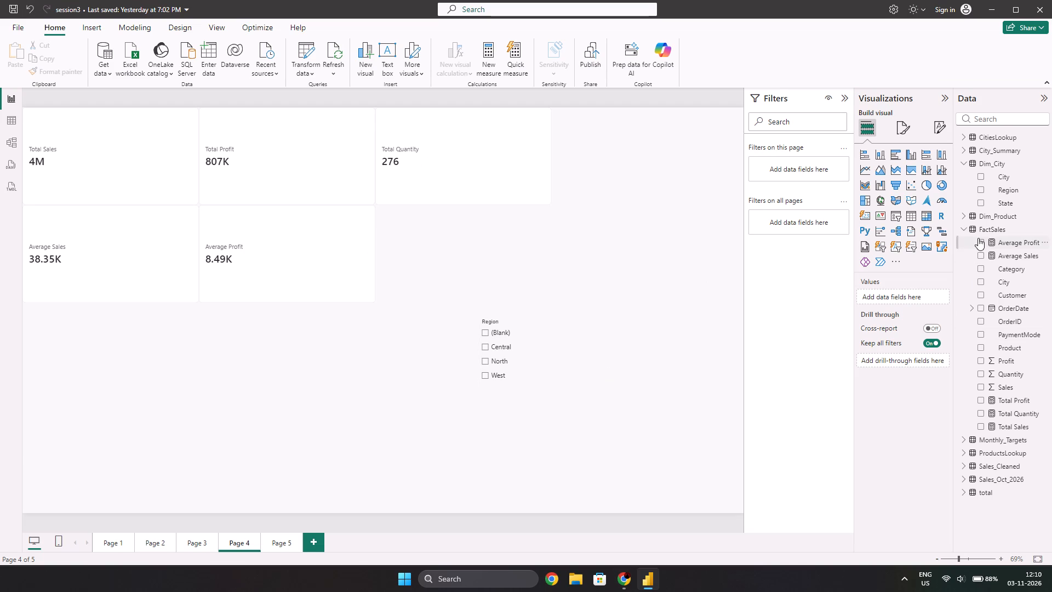
{"action": "right_click", "coordinate": [991, 228]}
{"action": "left_click", "coordinate": [936, 253]}
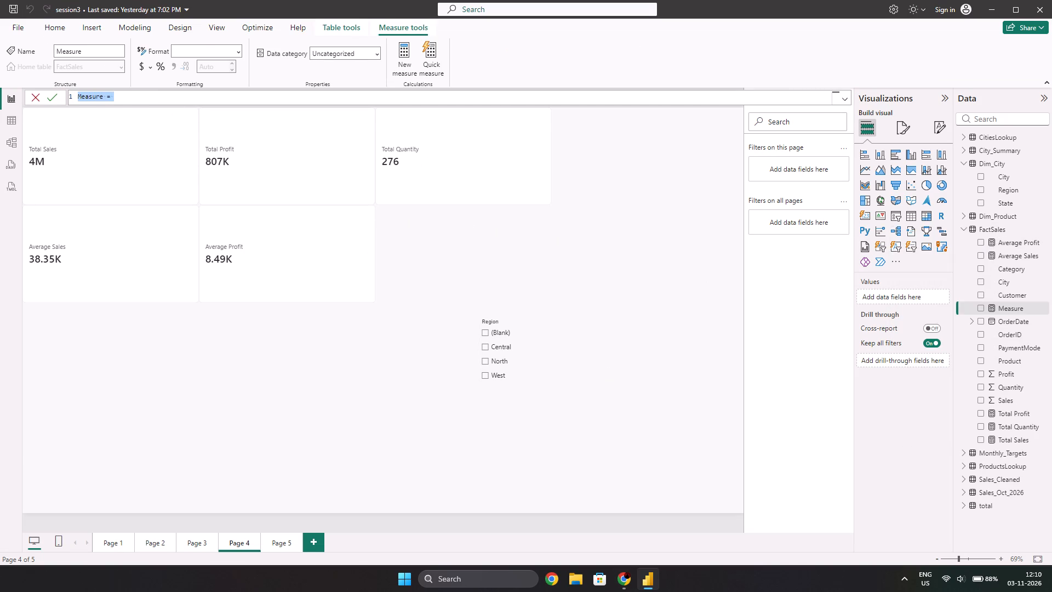
{"action": "key", "text": "ctrl+v"}
{"action": "key", "text": "Return"}
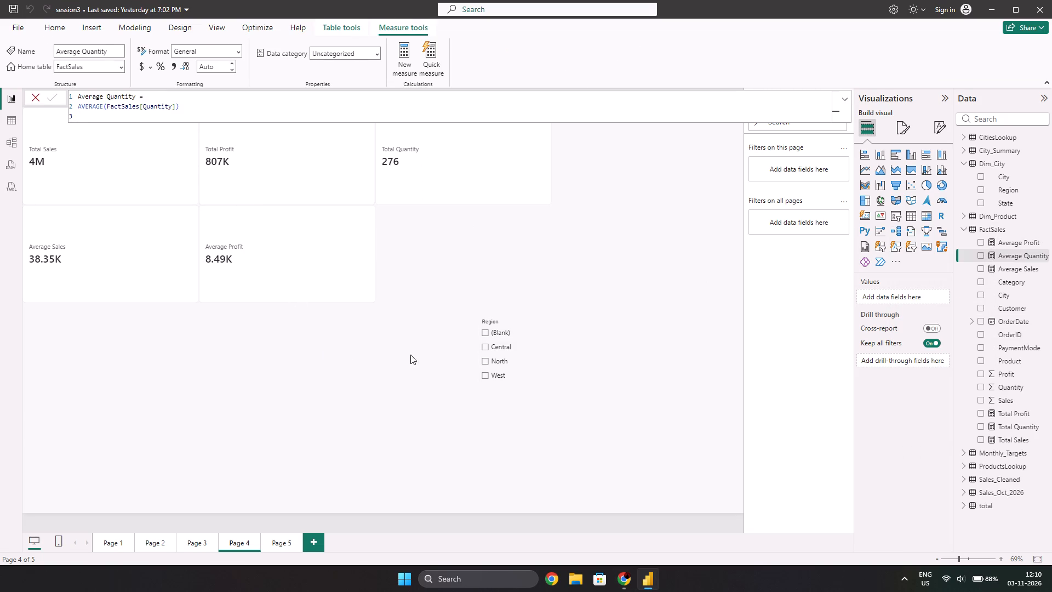
Show the Average Quantity measure as a card under Total Quantity.
{"action": "left_click", "coordinate": [980, 255]}
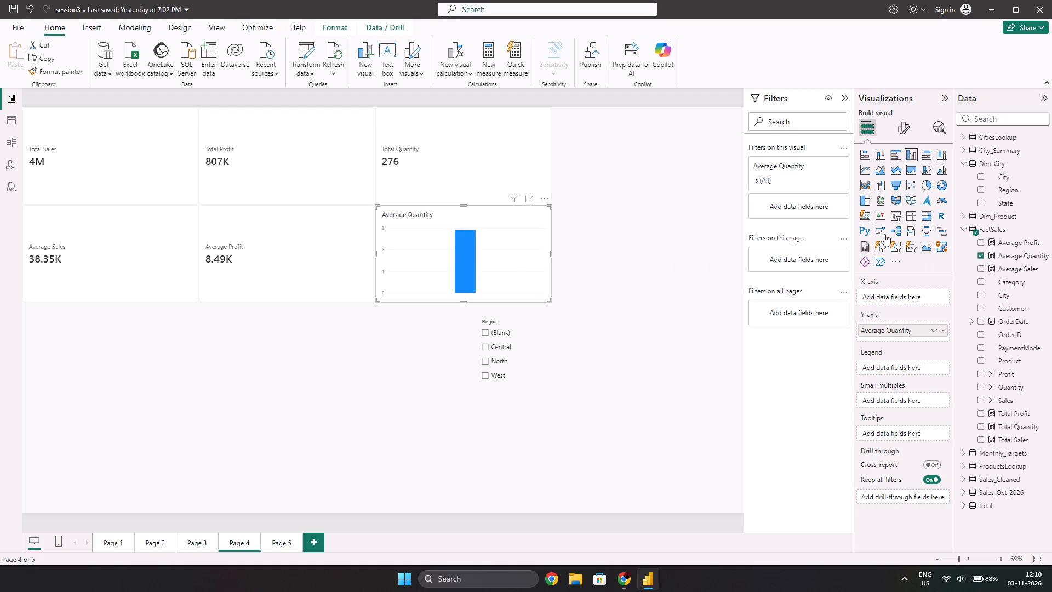
{"action": "left_click", "coordinate": [867, 217]}
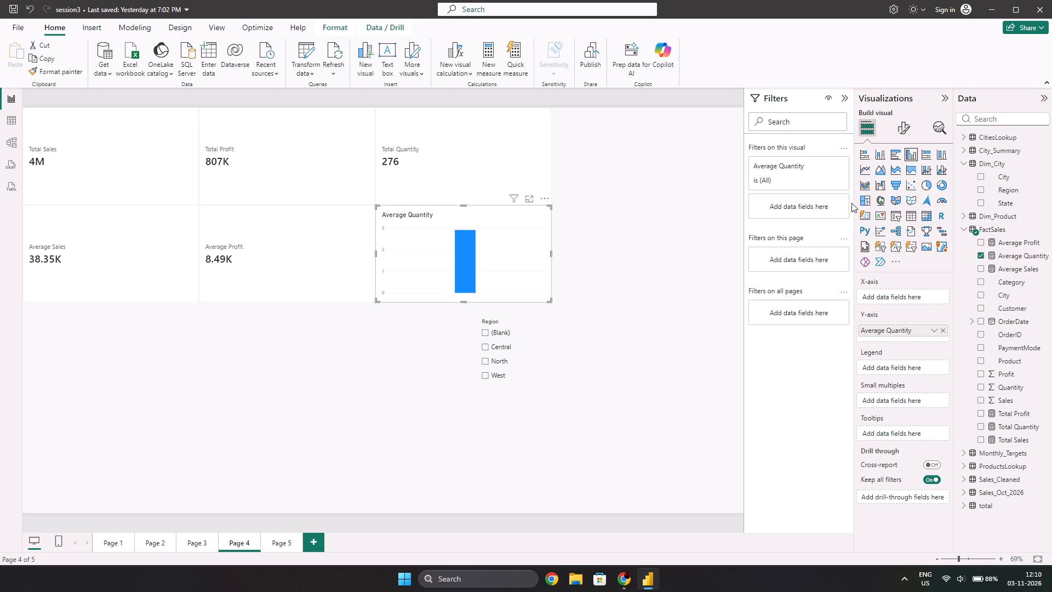
{"action": "left_click", "coordinate": [859, 213]}
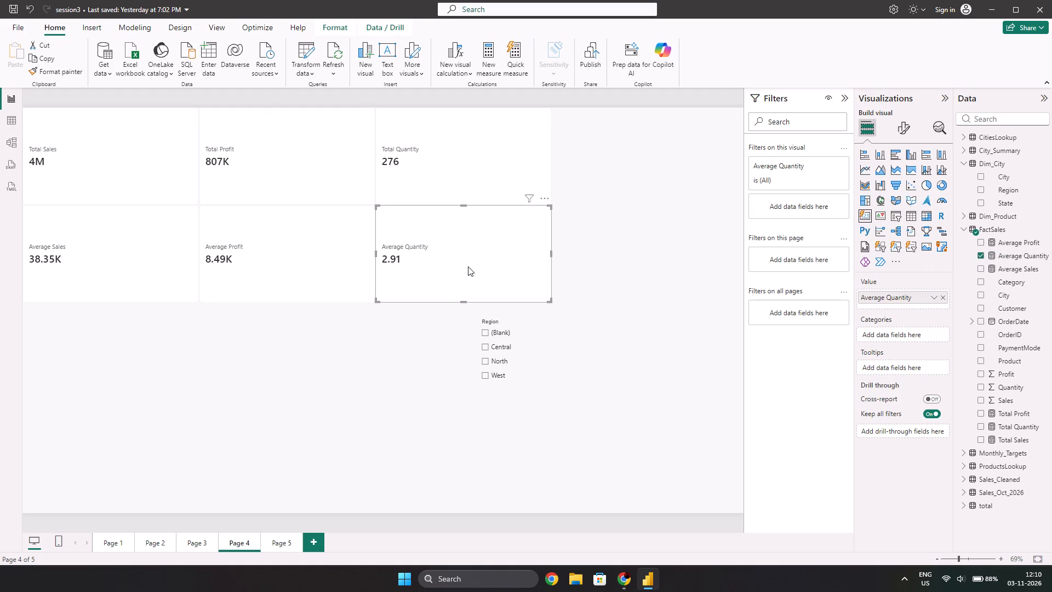
Move the Region slicer to the empty area below the Average Profit card.
{"action": "left_click", "coordinate": [625, 261]}
{"action": "left_click_drag", "start_coordinate": [537, 349], "coordinate": [537, 364]}
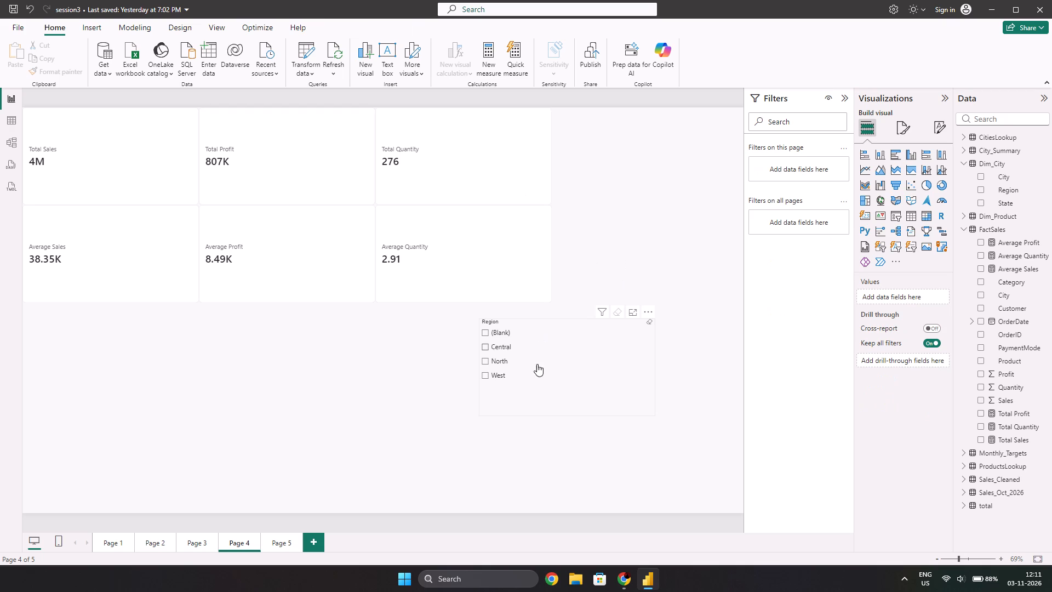
{"action": "left_click_drag", "start_coordinate": [537, 364], "coordinate": [268, 401]}
In the Chrome document, read the BLANK vs Zero concept and the start of the MIN & MAX tasks.
{"action": "key", "text": "alt+Tab"}
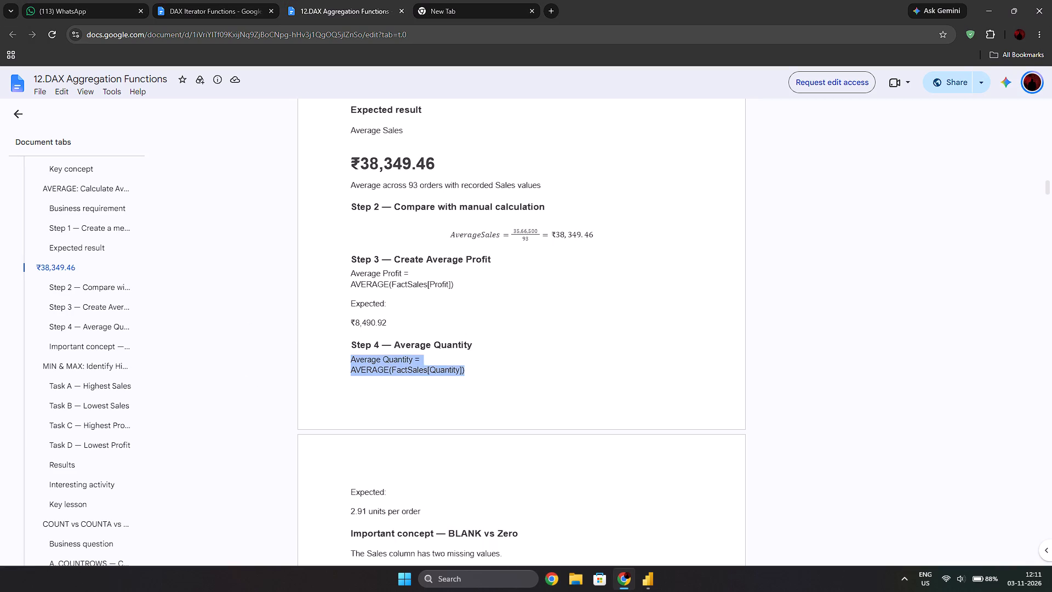
{"action": "left_click_drag", "start_coordinate": [495, 382], "coordinate": [487, 376]}
{"action": "scroll", "coordinate": [483, 372], "scroll_direction": "down", "scroll_amount": 2}
{"action": "scroll", "coordinate": [420, 303], "scroll_direction": "up", "scroll_amount": 1}
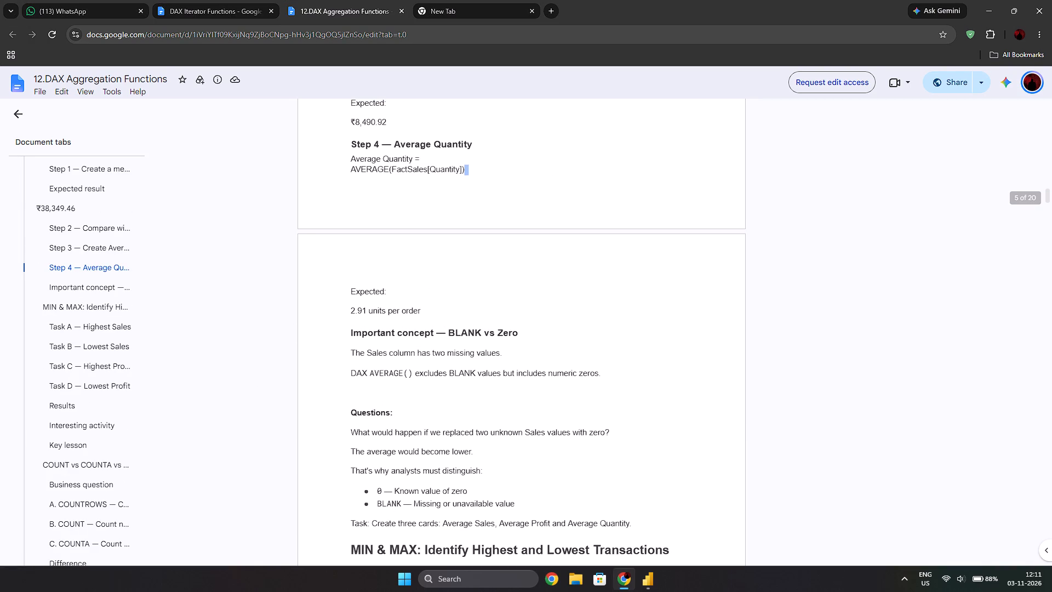
{"action": "scroll", "coordinate": [368, 287], "scroll_direction": "down", "scroll_amount": 1}
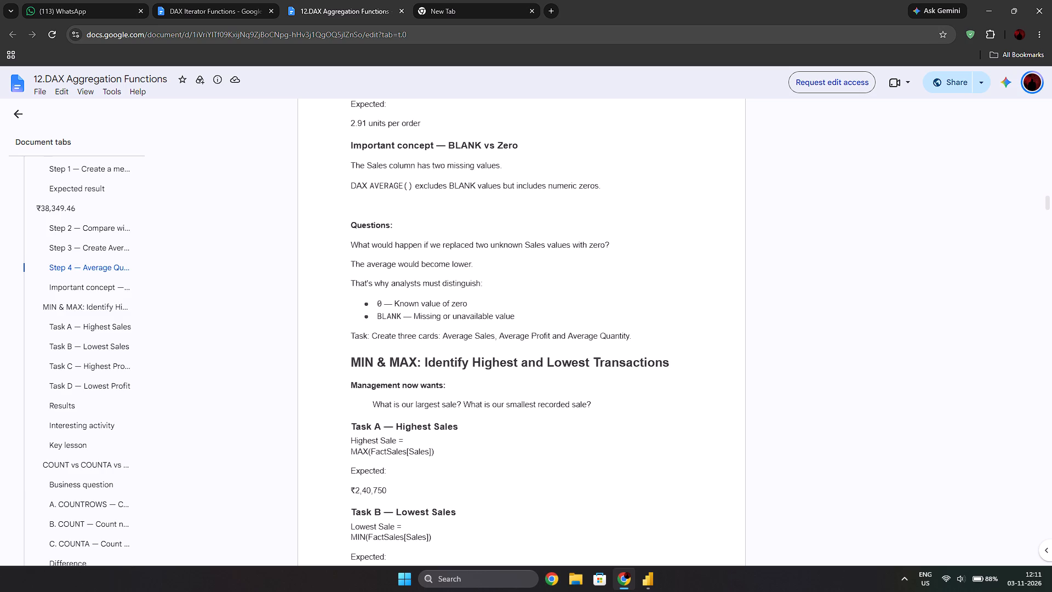
{"action": "scroll", "coordinate": [450, 228], "scroll_direction": "down", "scroll_amount": 1}
{"action": "scroll", "coordinate": [450, 230], "scroll_direction": "up", "scroll_amount": 2}
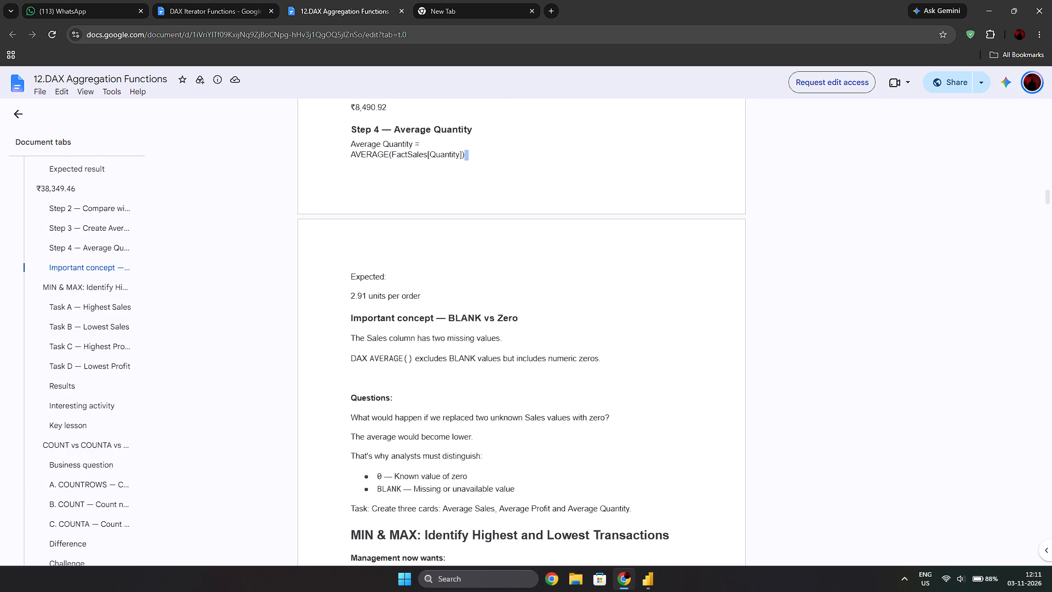
{"action": "scroll", "coordinate": [460, 318], "scroll_direction": "down", "scroll_amount": 1}
{"action": "scroll", "coordinate": [430, 270], "scroll_direction": "down", "scroll_amount": 1}
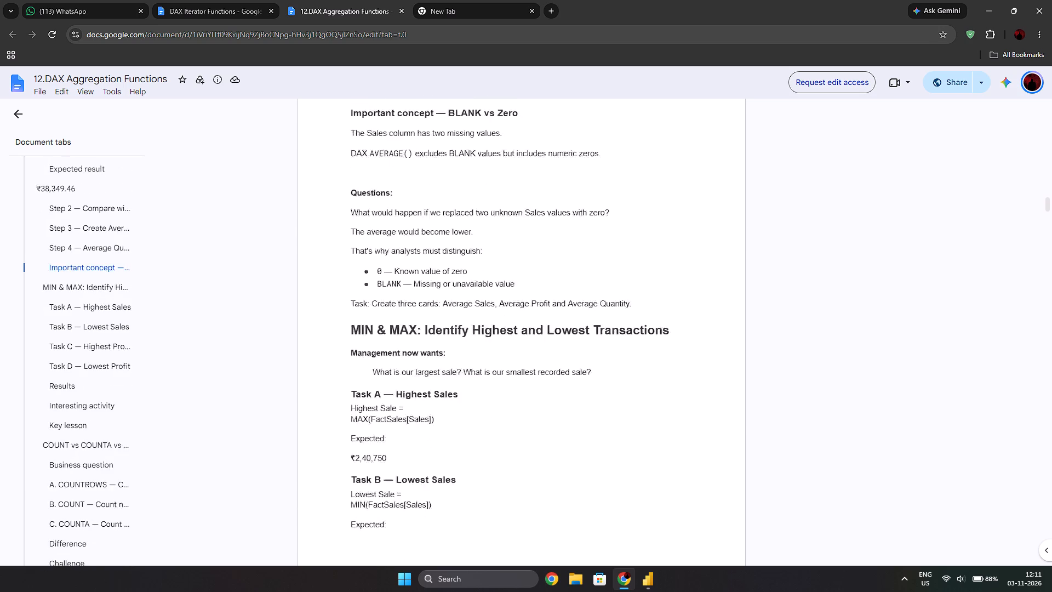
Copy the Highest Sale formula from the document and create the FactSales measure Highest Sale = MAX(FactSales[Sales]) in Power BI.
{"action": "left_click_drag", "start_coordinate": [441, 240], "coordinate": [441, 238]}
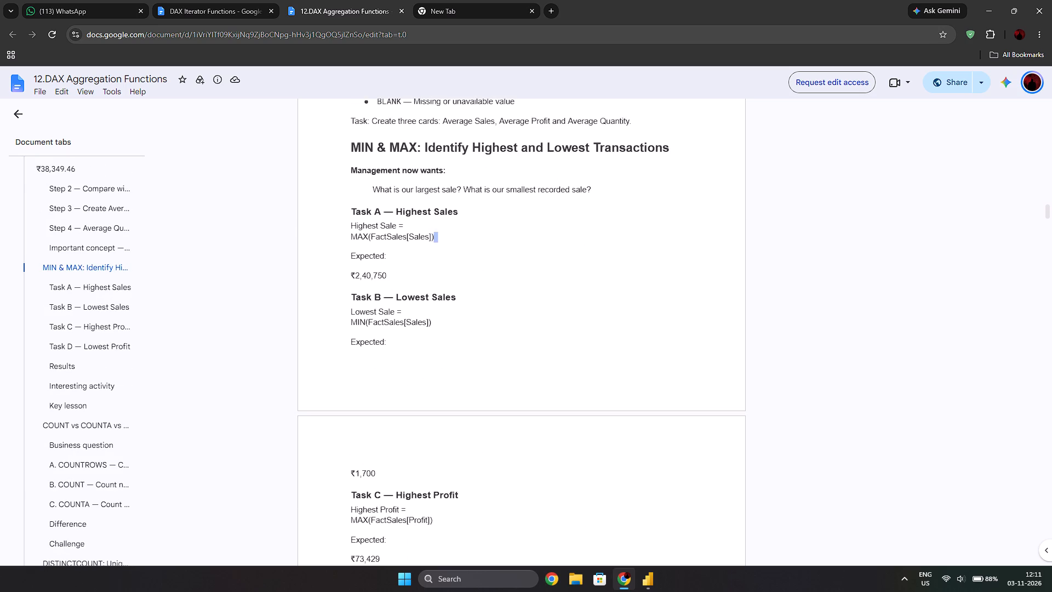
{"action": "left_click_drag", "start_coordinate": [441, 238], "coordinate": [341, 226]}
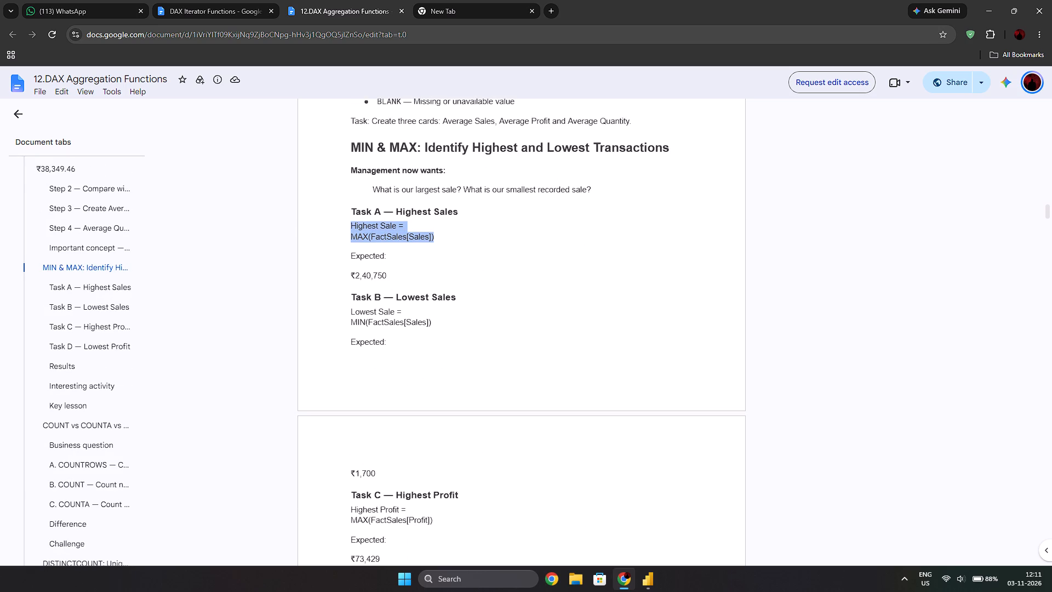
{"action": "key", "text": "ctrl+c"}
{"action": "key", "text": "alt+Tab"}
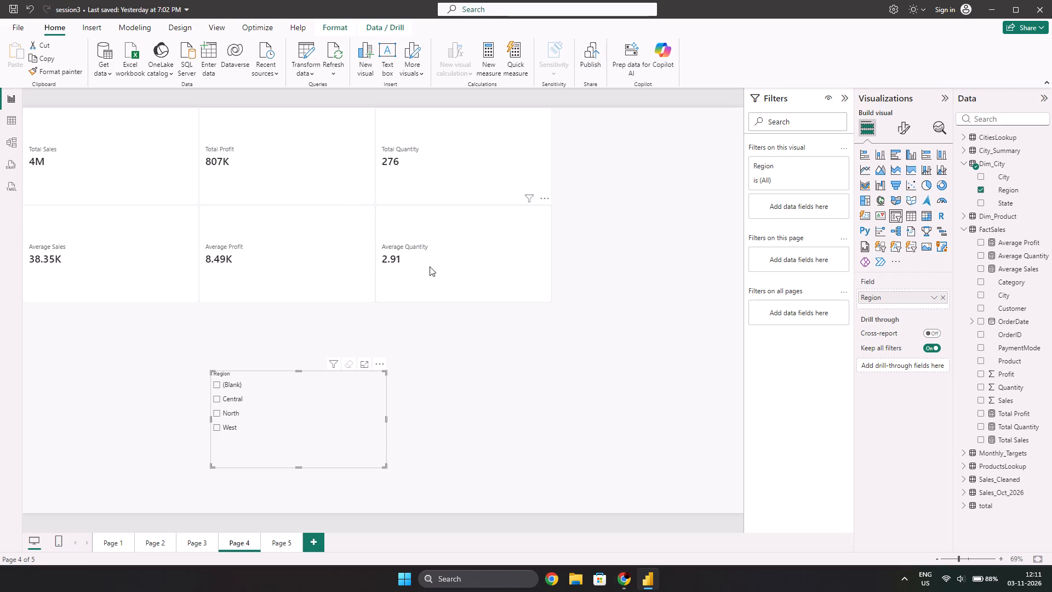
{"action": "left_click", "coordinate": [522, 383]}
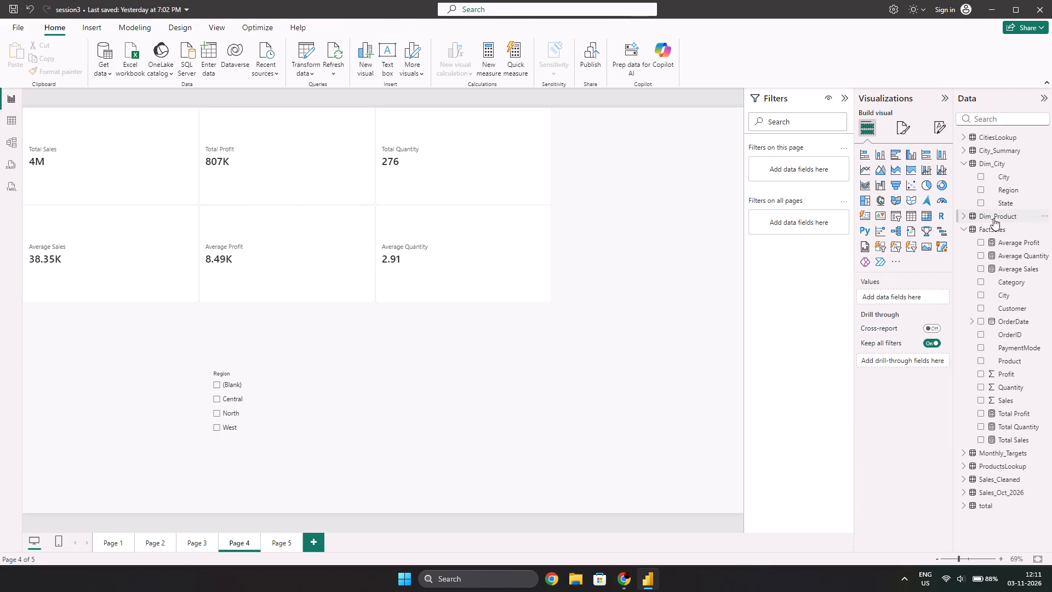
{"action": "right_click", "coordinate": [995, 232]}
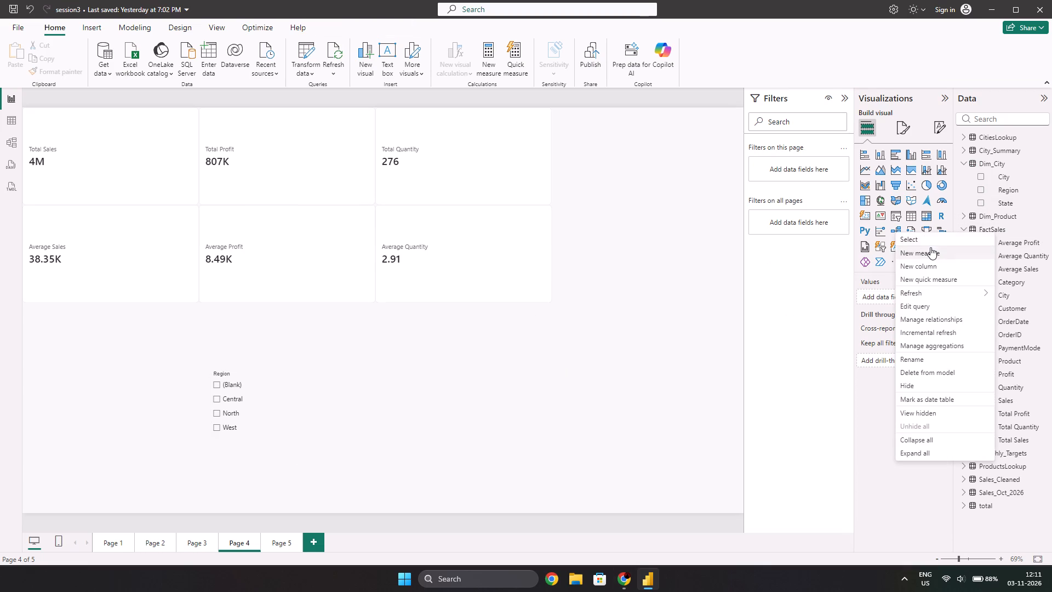
{"action": "left_click", "coordinate": [930, 247]}
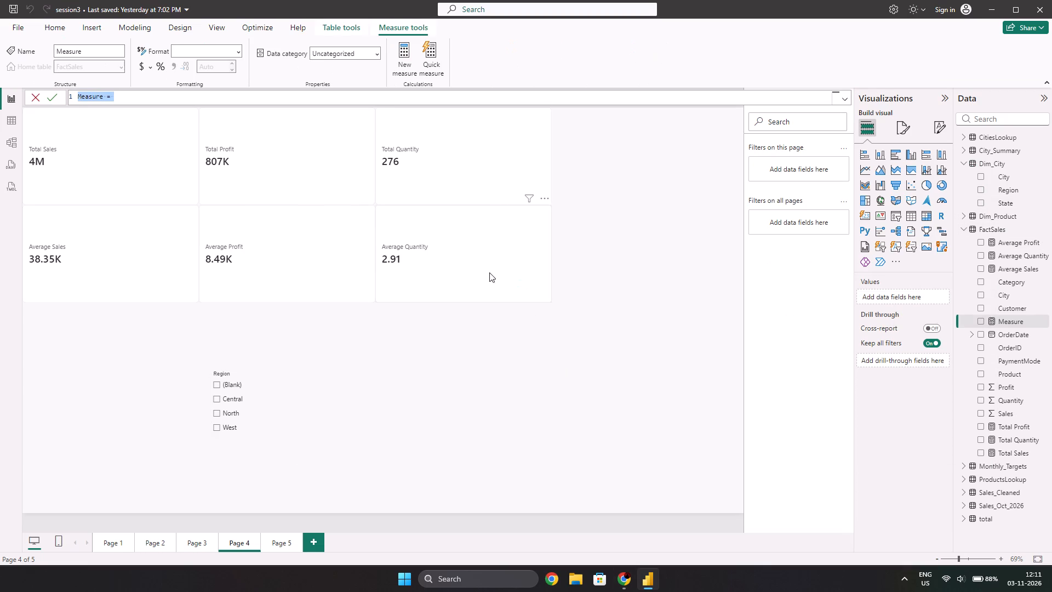
{"action": "key", "text": "ctrl+v"}
{"action": "key", "text": "Return"}
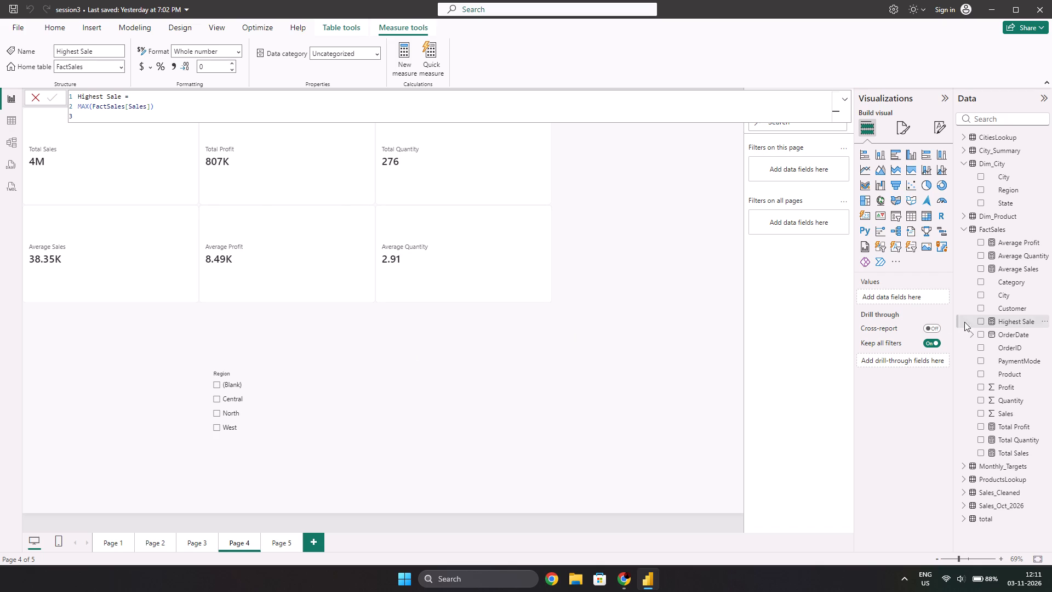
Show the Highest Sale measure as a card in the top row beside Total Quantity.
{"action": "left_click", "coordinate": [982, 320]}
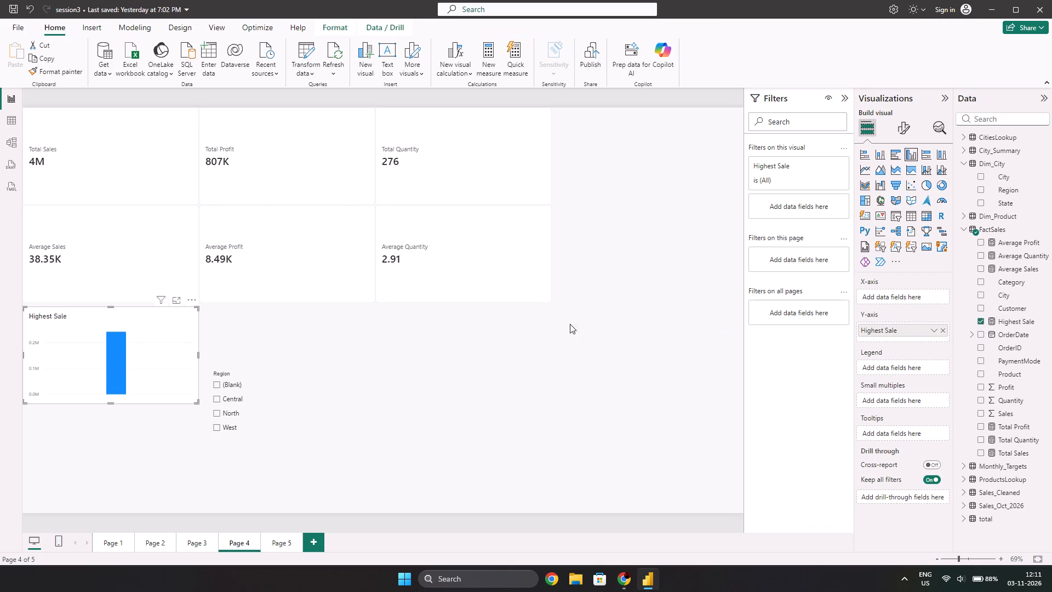
{"action": "left_click", "coordinate": [865, 219]}
{"action": "left_click_drag", "start_coordinate": [104, 351], "coordinate": [631, 161]}
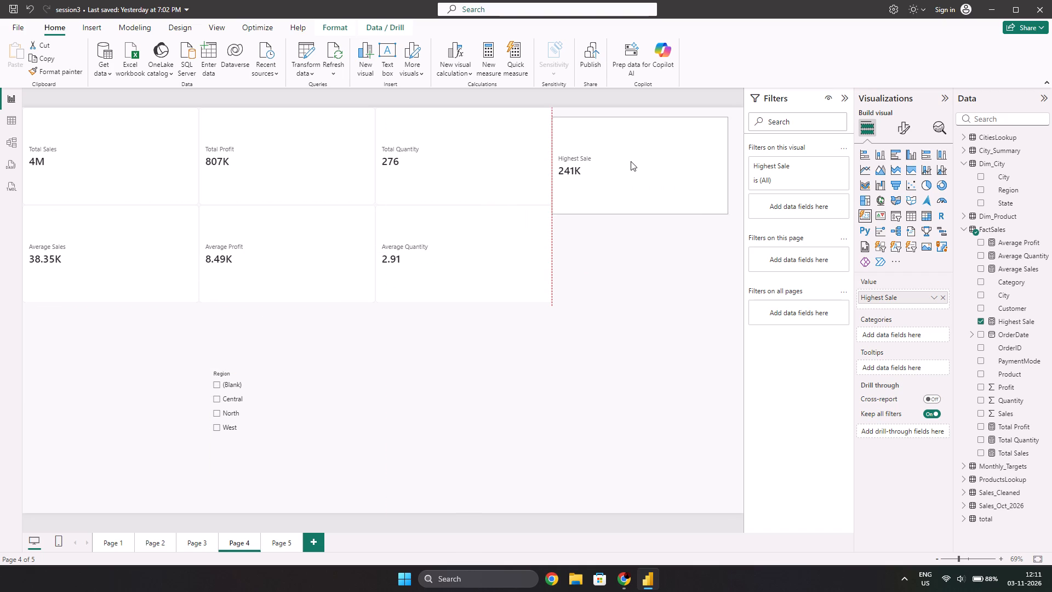
{"action": "left_click_drag", "start_coordinate": [631, 161], "coordinate": [634, 155]}
{"action": "left_click", "coordinate": [453, 430]}
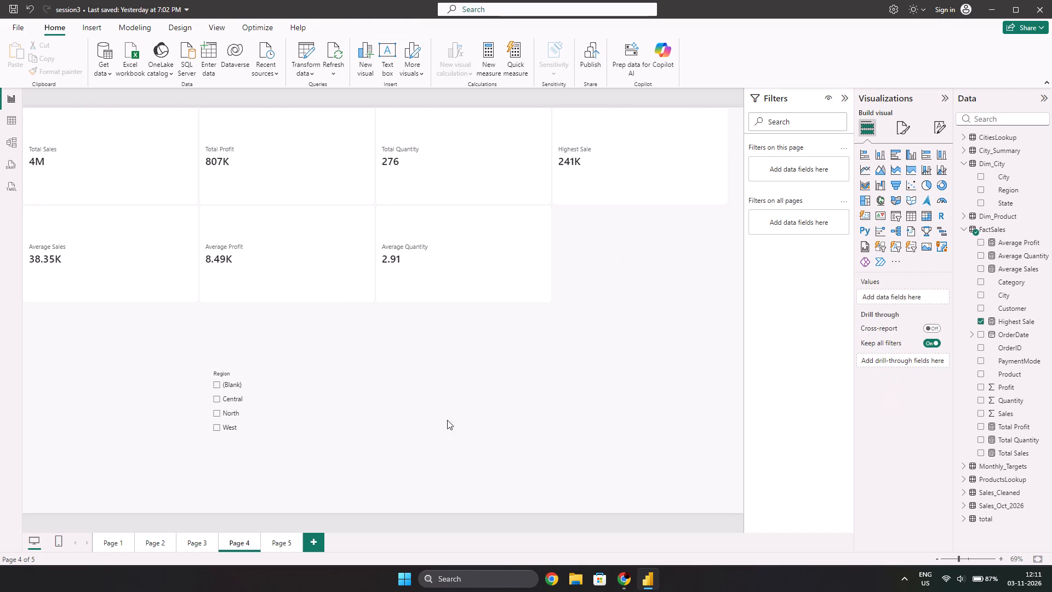
Start a new FactSales measure from the copied Highest Sale formula and change its name to Lowerst Sale.
{"action": "right_click", "coordinate": [988, 226]}
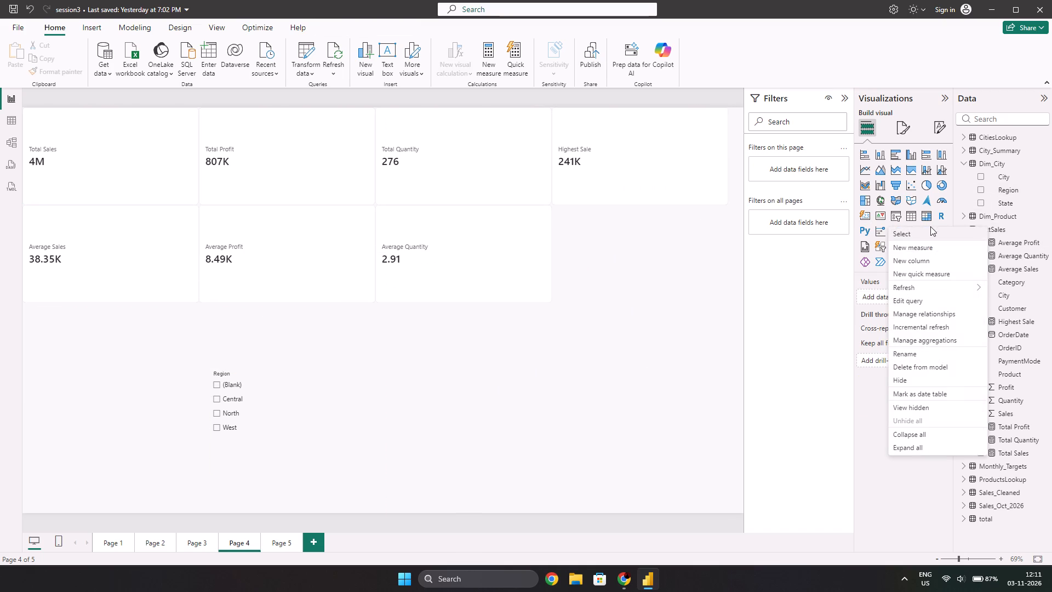
{"action": "left_click", "coordinate": [911, 243]}
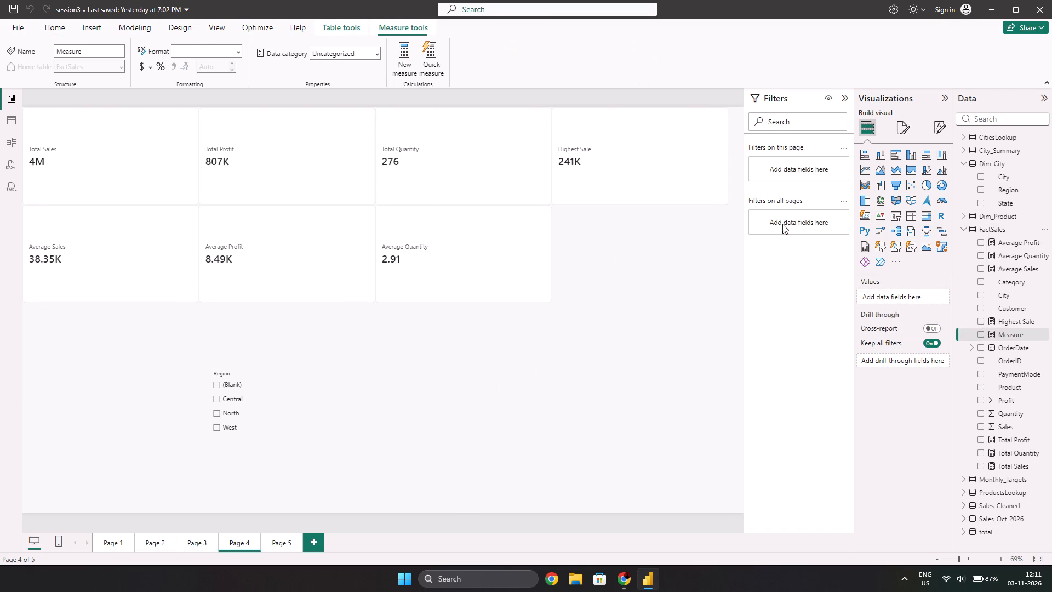
{"action": "key", "text": "ctrl+v"}
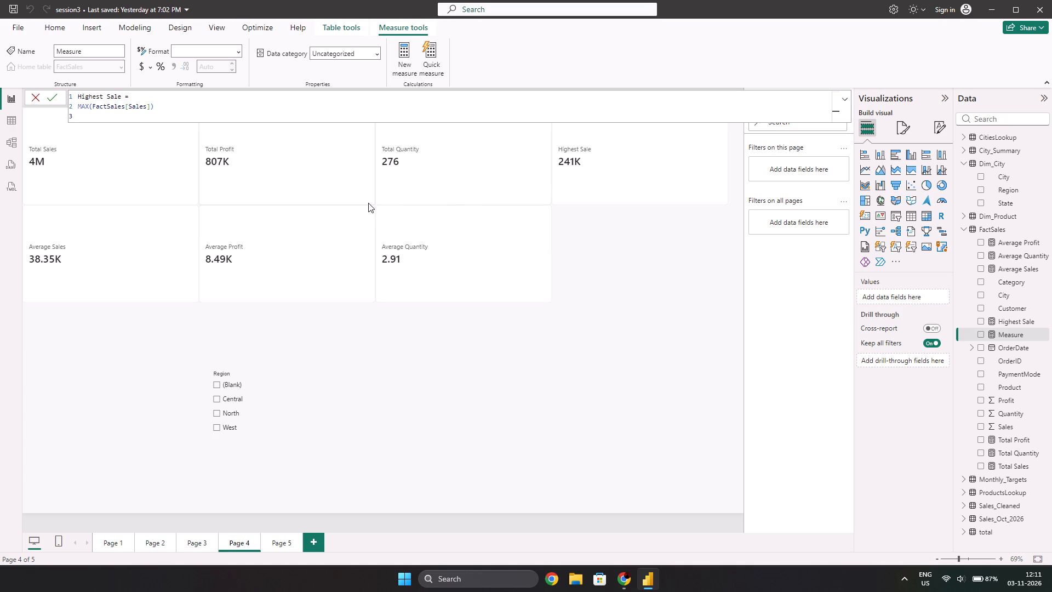
{"action": "key", "text": "Up"}
{"action": "key", "text": "Up"}
{"action": "key", "text": "Right"}
{"action": "key", "text": "Right"}
{"action": "key", "text": "Right"}
{"action": "key", "text": "Right"}
{"action": "key", "text": "Right"}
{"action": "key", "text": "Right"}
{"action": "key", "text": "Right"}
{"action": "key", "text": "BackSpace"}
{"action": "key", "text": "BackSpace"}
{"action": "key", "text": "BackSpace"}
{"action": "key", "text": "BackSpace"}
{"action": "key", "text": "BackSpace"}
{"action": "key", "text": "BackSpace"}
{"action": "key", "text": "BackSpace"}
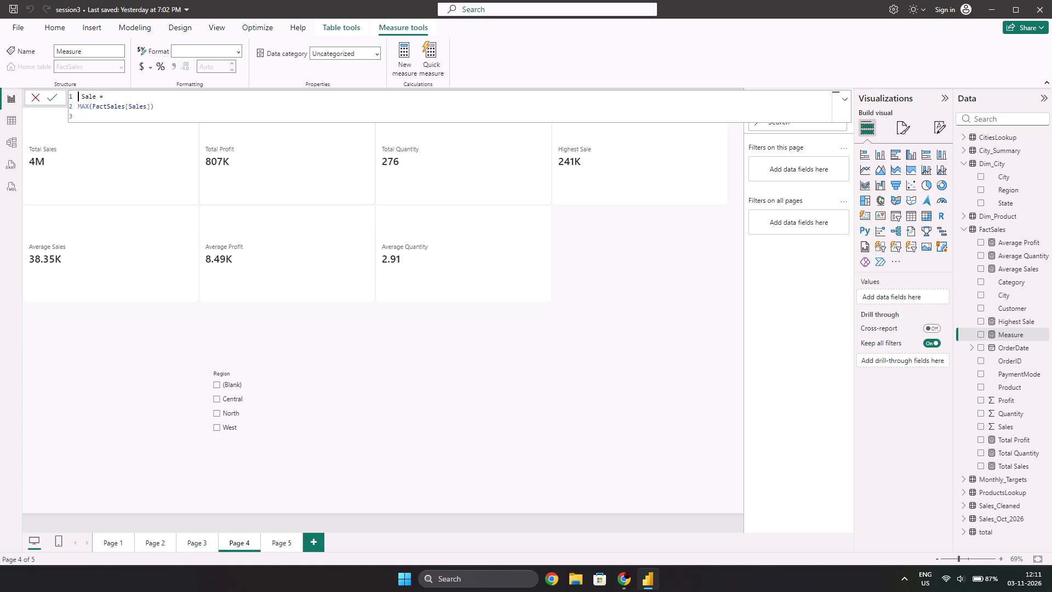
{"action": "type", "text": "Lowerst"}
Replace MAX with MIN in the Lowerst Sale formula and commit it as MIN(FactSales[Sales]).
{"action": "key", "text": "Down"}
{"action": "key", "text": "Left"}
{"action": "key", "text": "Left"}
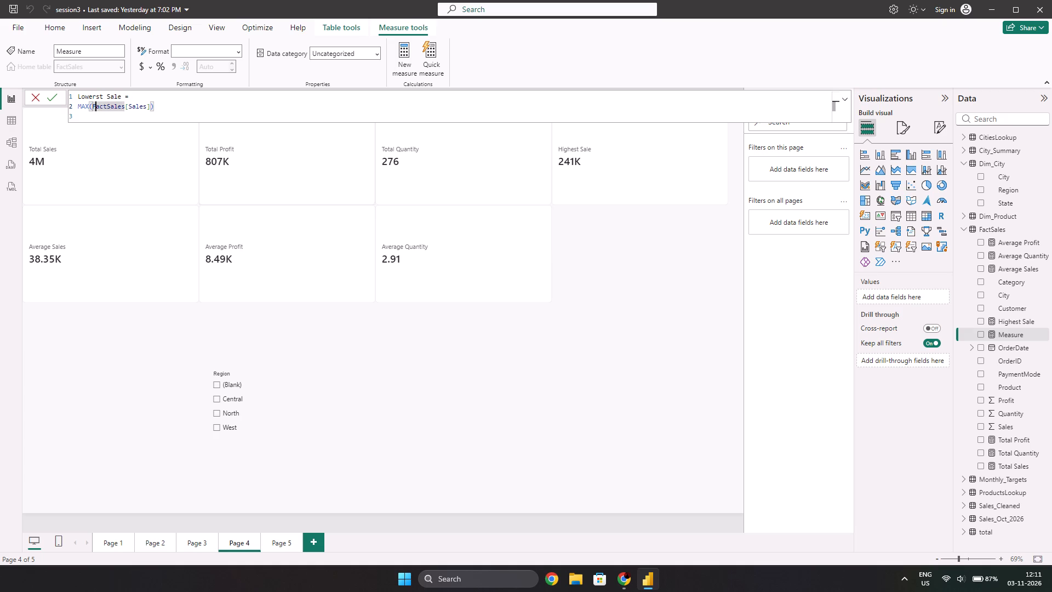
{"action": "key", "text": "Left"}
{"action": "key", "text": "Left"}
{"action": "key", "text": "BackSpace"}
{"action": "key", "text": "BackSpace"}
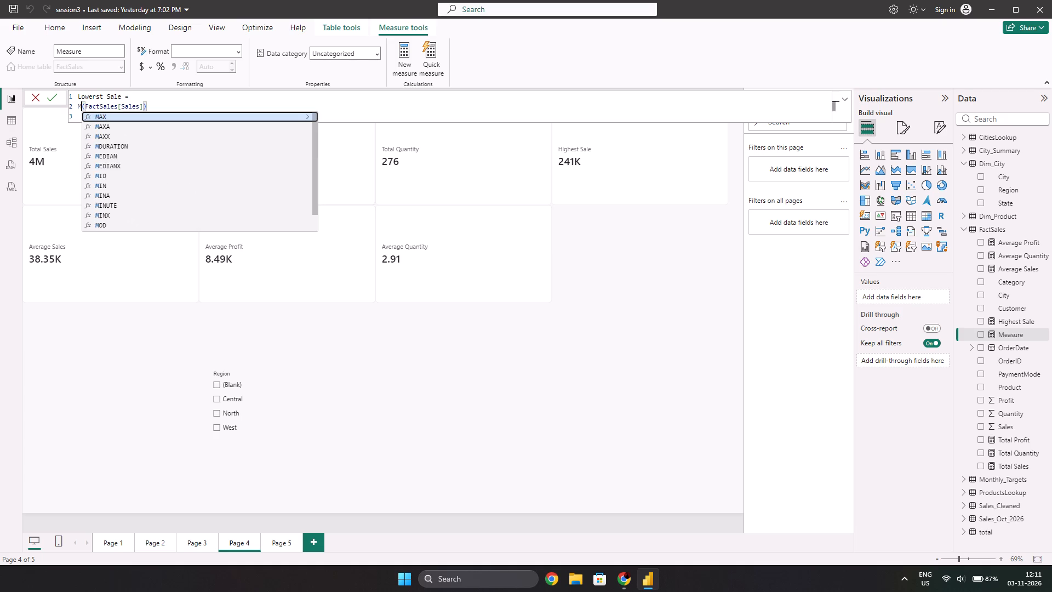
{"action": "type", "text": "in"}
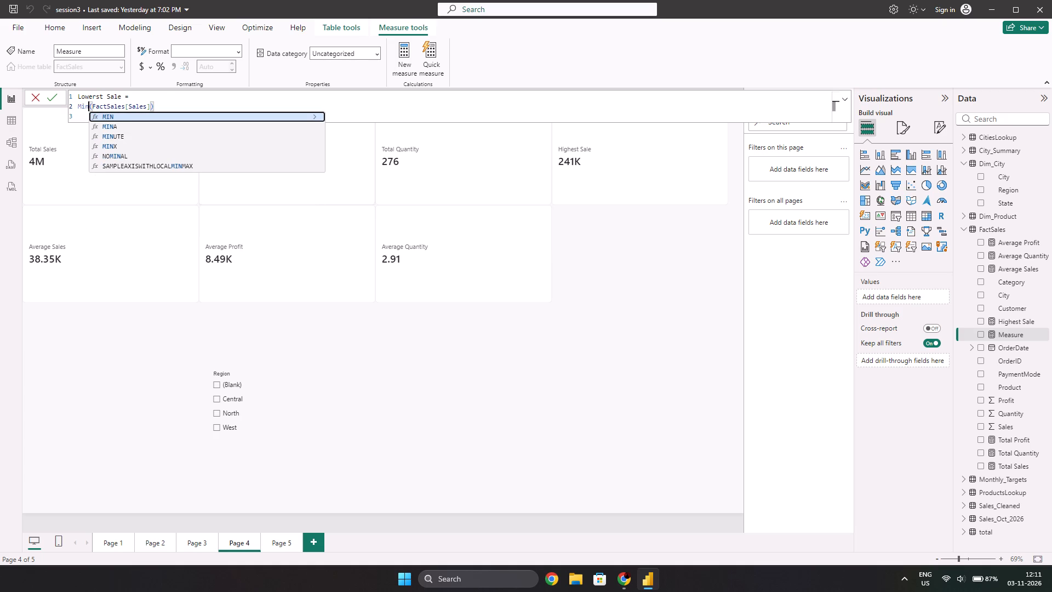
{"action": "key", "text": "Return"}
{"action": "left_click", "coordinate": [315, 113]}
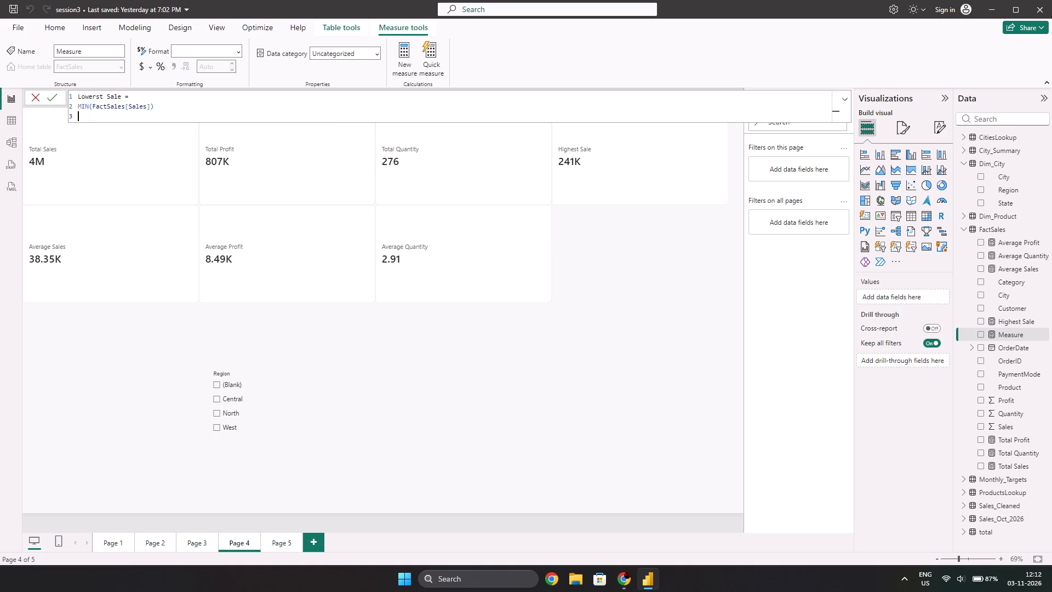
{"action": "key", "text": "Return"}
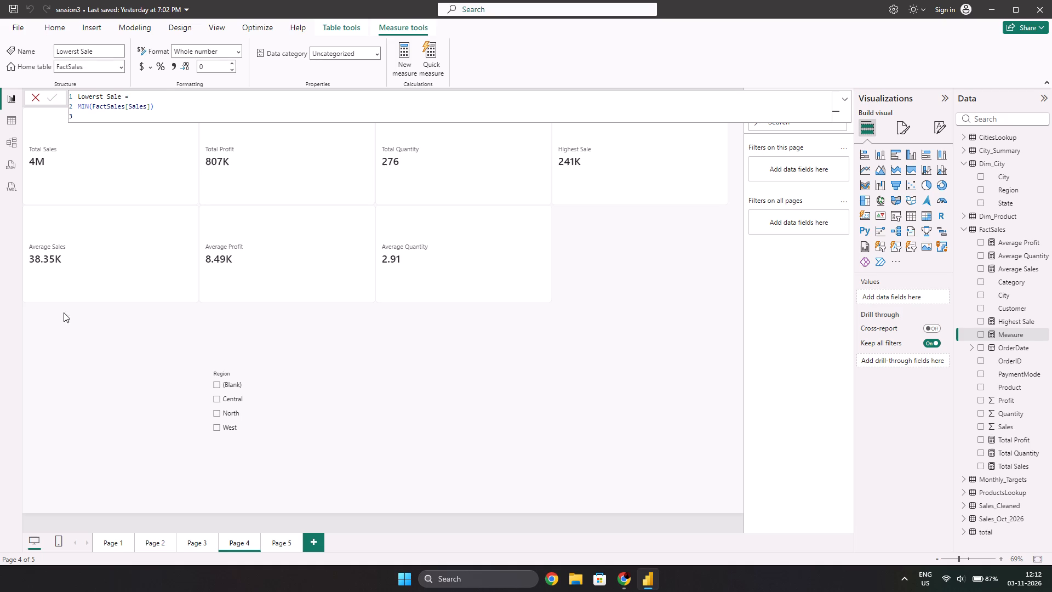
Show the Lowerst Sale measure as a card under Highest Sale, beside Average Quantity.
{"action": "left_click", "coordinate": [980, 336]}
{"action": "left_click", "coordinate": [864, 215]}
{"action": "left_click", "coordinate": [862, 220]}
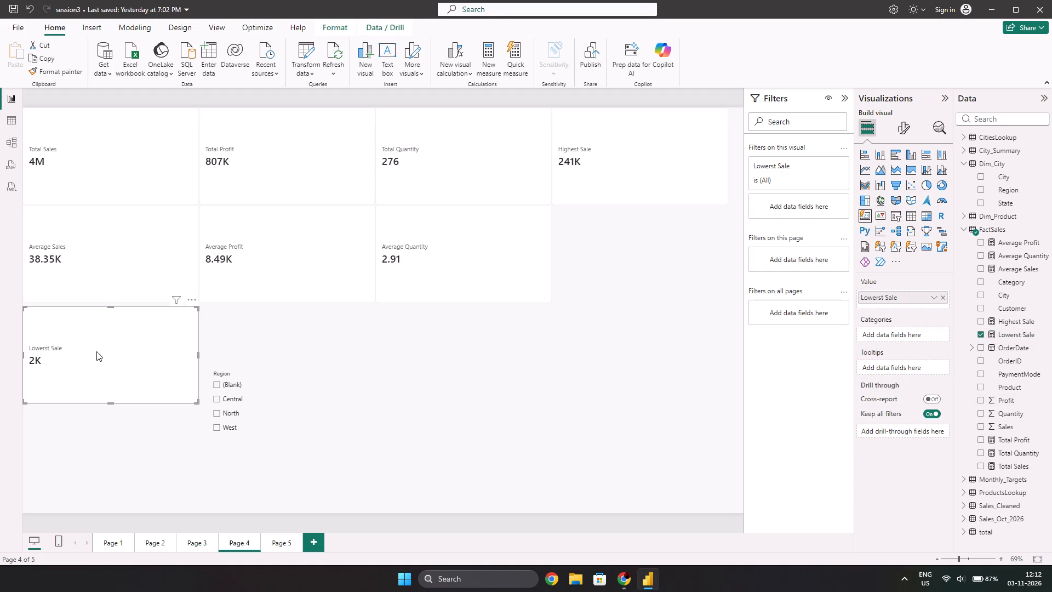
{"action": "left_click_drag", "start_coordinate": [96, 349], "coordinate": [624, 246]}
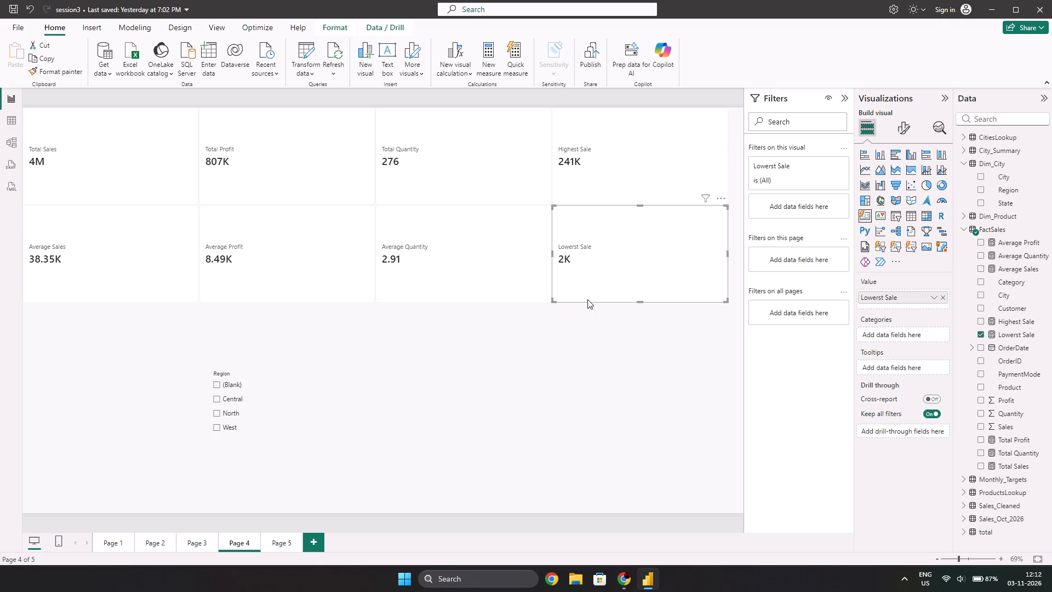
{"action": "left_click", "coordinate": [532, 368]}
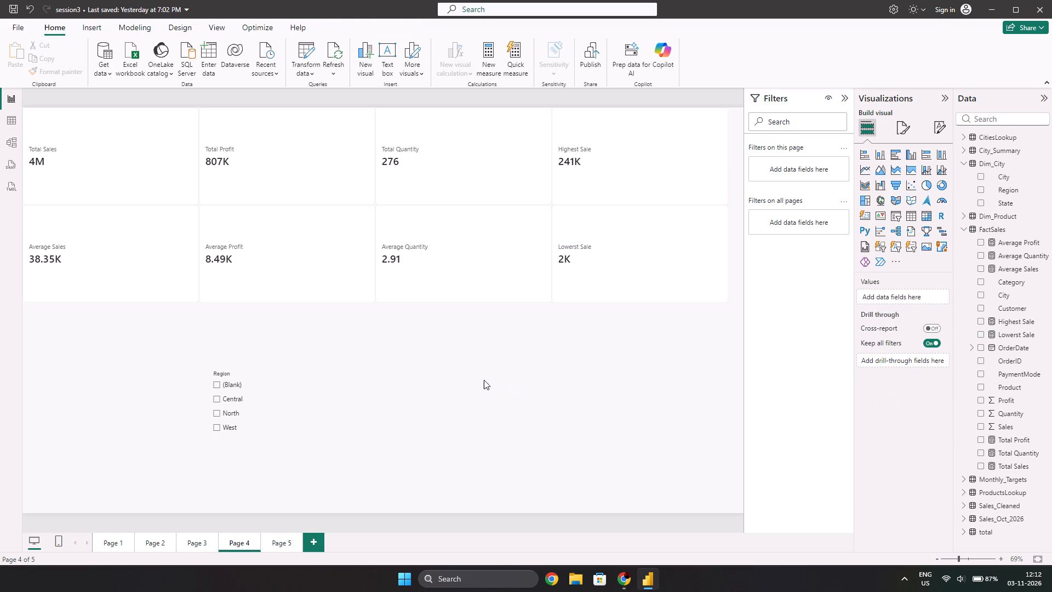
Format the Lowerst Sale measure in FactSales as currency with the ₹ English (India) symbol.
{"action": "left_click", "coordinate": [8, 136]}
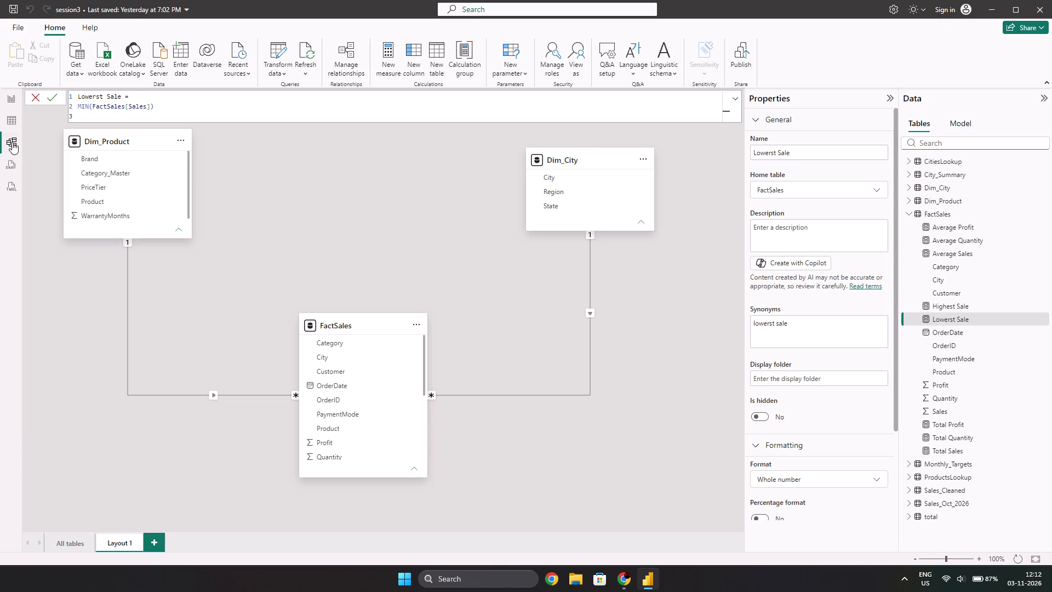
{"action": "left_click", "coordinate": [281, 174]}
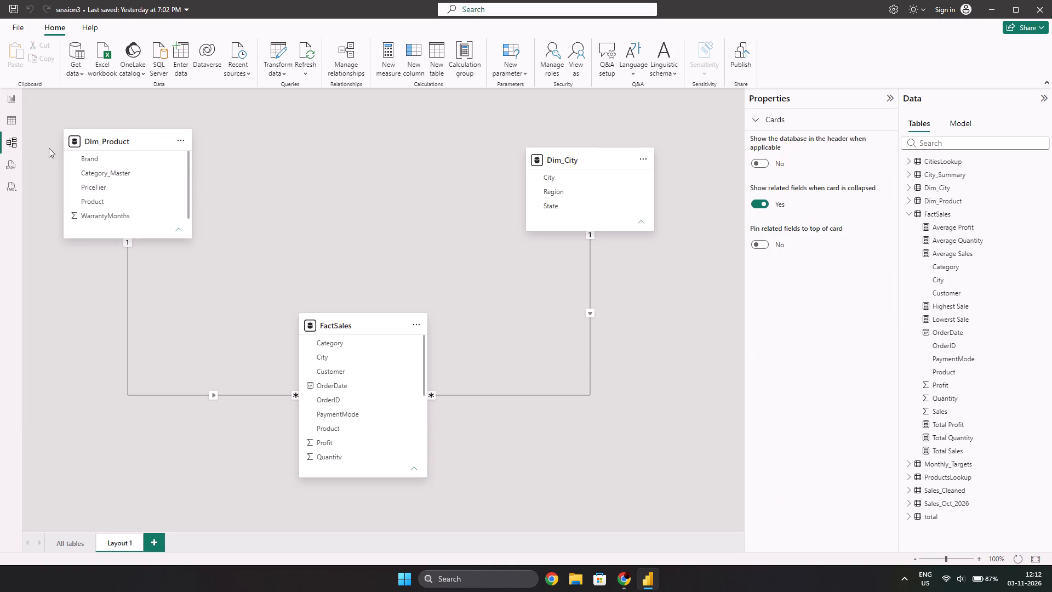
{"action": "left_click", "coordinate": [7, 117]}
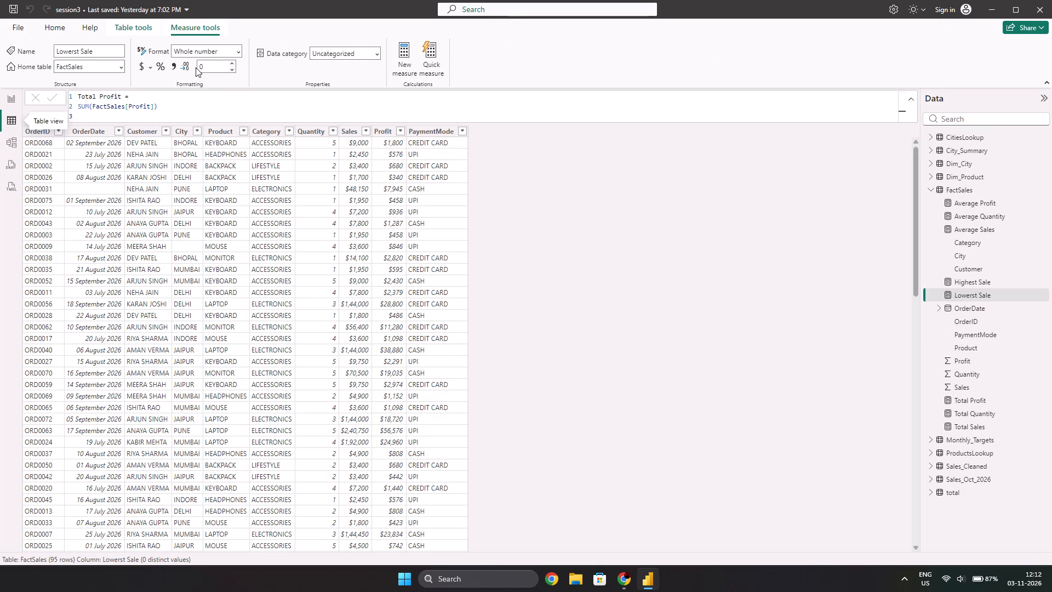
{"action": "left_click", "coordinate": [144, 65]}
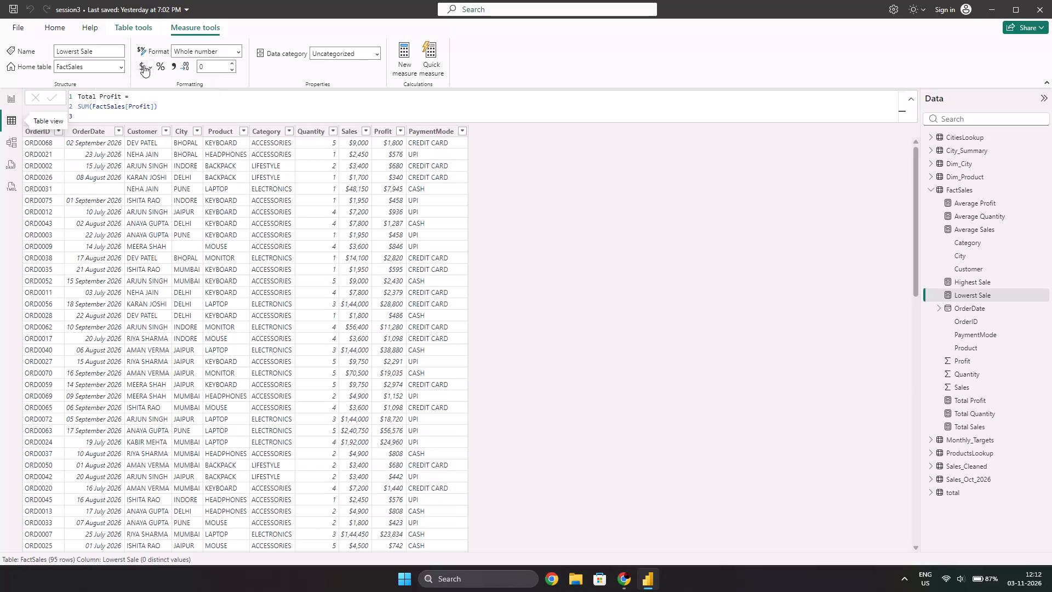
{"action": "left_click", "coordinate": [145, 65]}
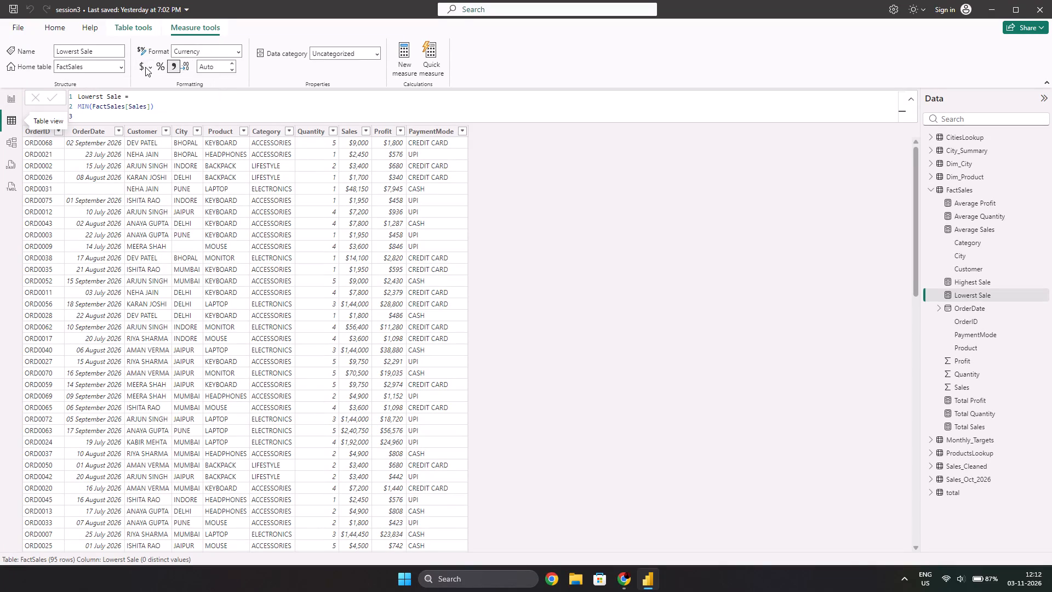
{"action": "left_click", "coordinate": [145, 64]}
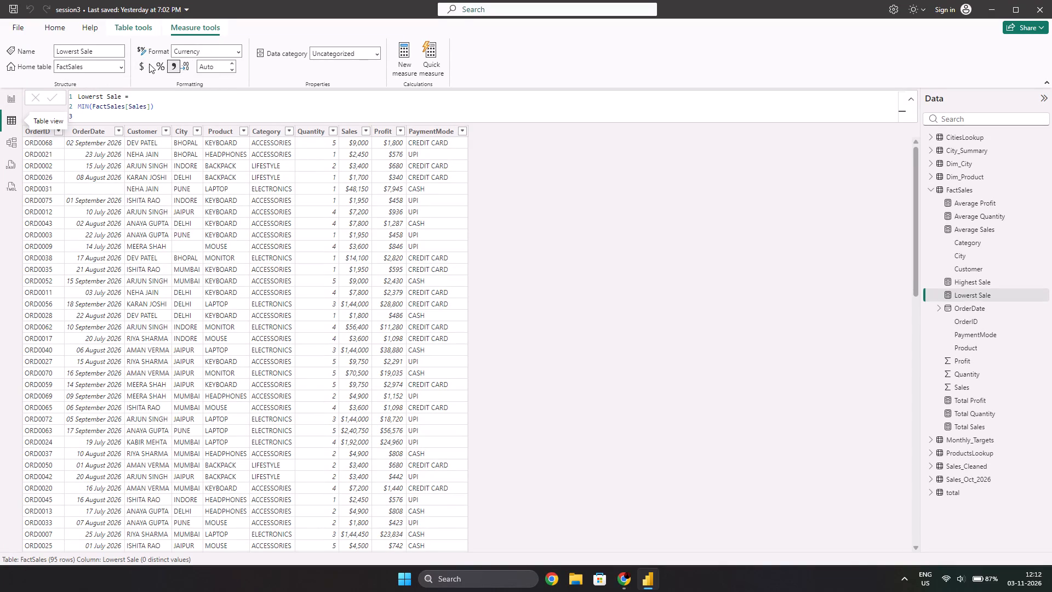
{"action": "left_click", "coordinate": [151, 65]}
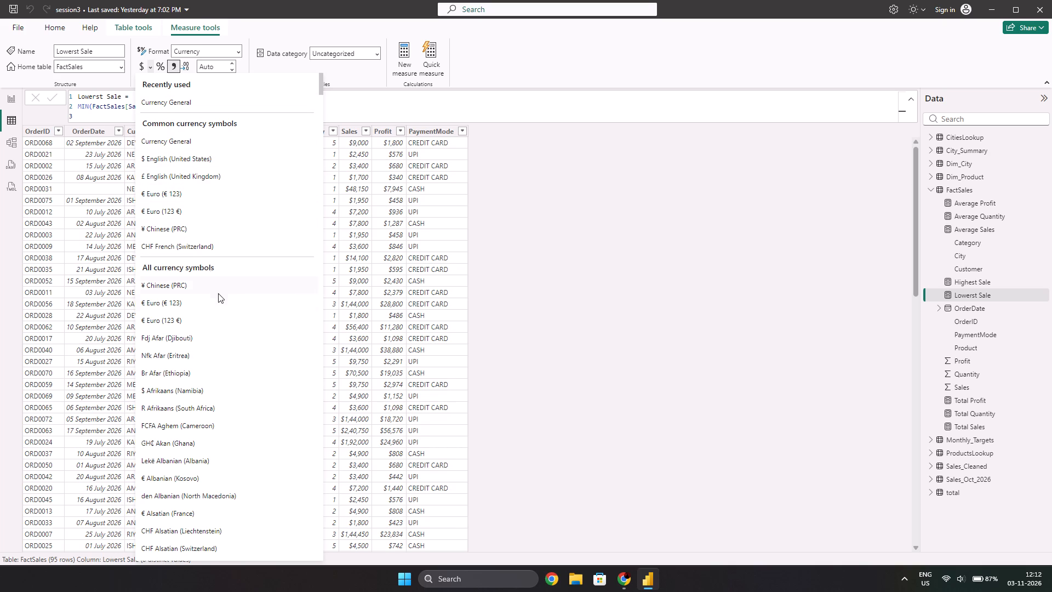
{"action": "scroll", "coordinate": [220, 303], "scroll_direction": "down", "scroll_amount": 3}
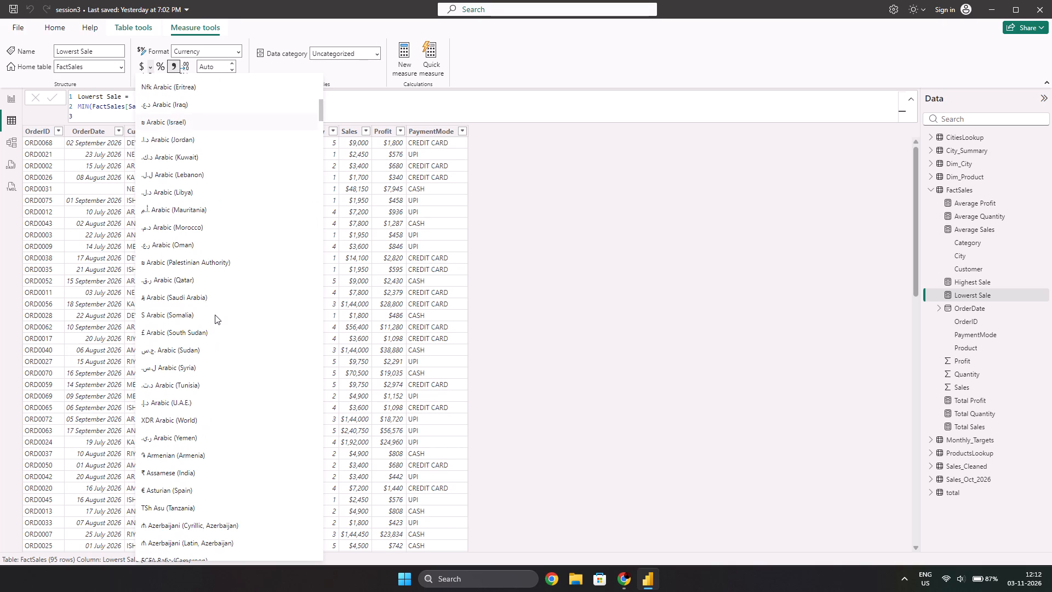
{"action": "scroll", "coordinate": [213, 316], "scroll_direction": "down", "scroll_amount": 3}
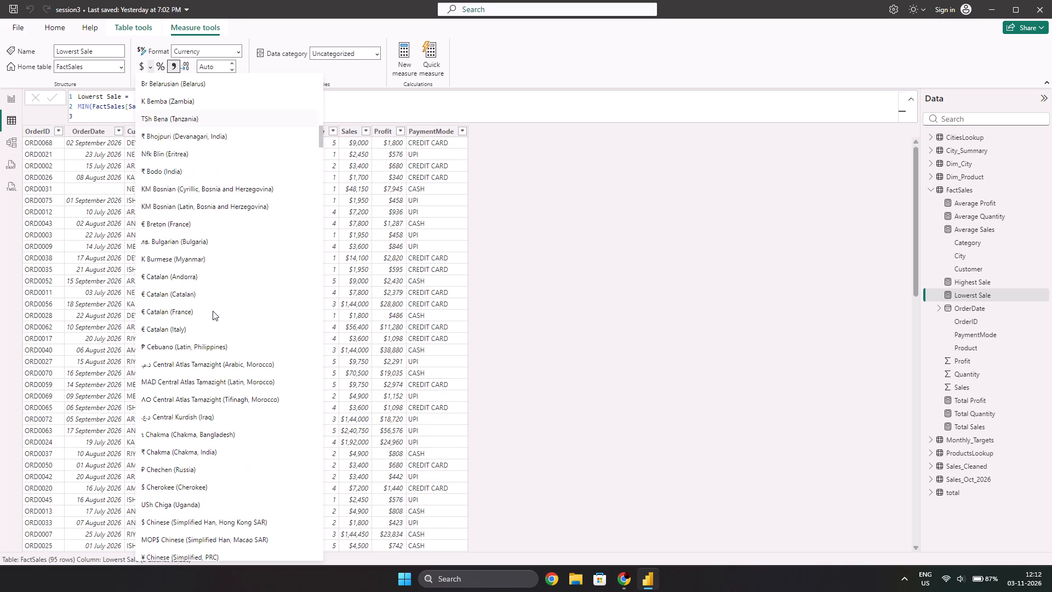
{"action": "scroll", "coordinate": [213, 311], "scroll_direction": "down", "scroll_amount": 3}
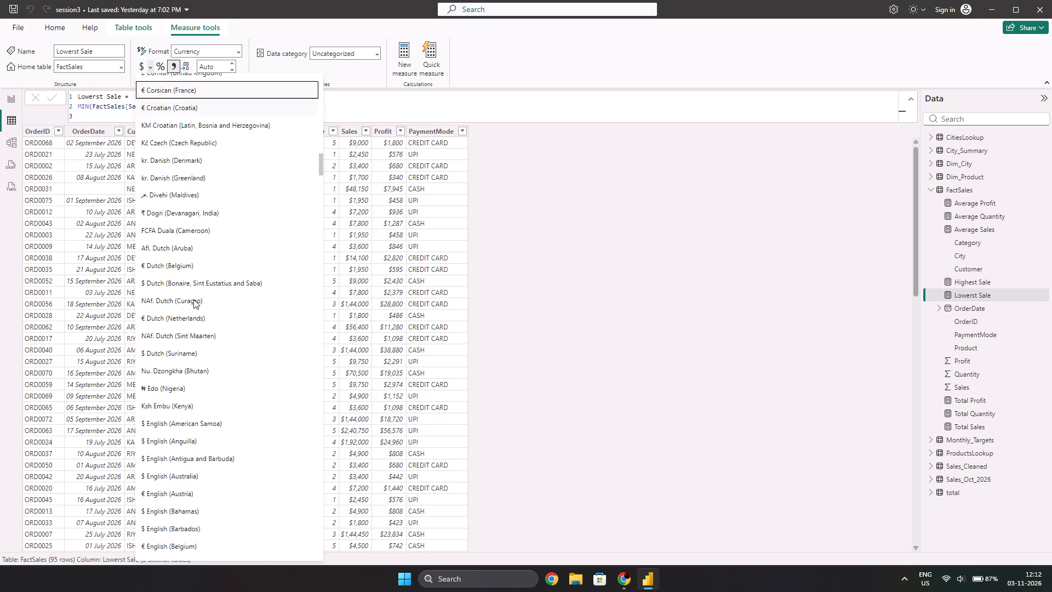
{"action": "scroll", "coordinate": [193, 301], "scroll_direction": "down", "scroll_amount": 1}
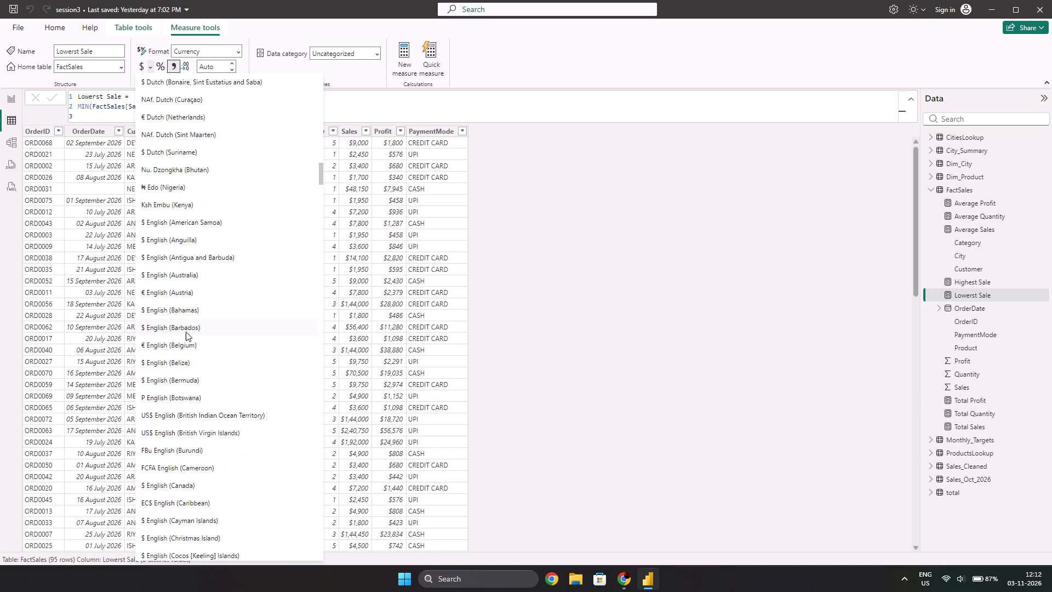
{"action": "scroll", "coordinate": [193, 366], "scroll_direction": "down", "scroll_amount": 1}
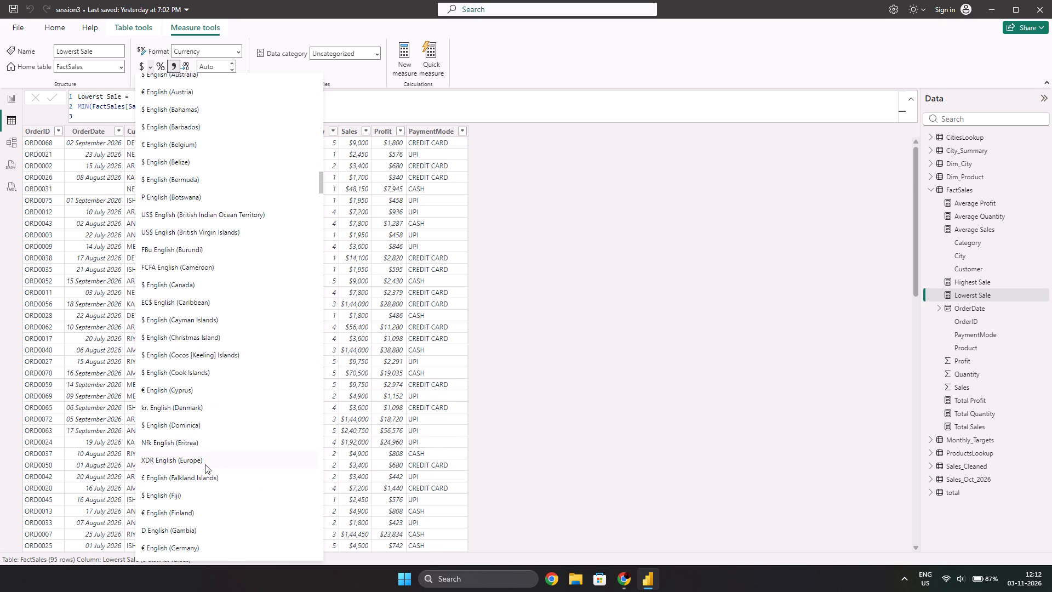
{"action": "scroll", "coordinate": [226, 497], "scroll_direction": "down", "scroll_amount": 1}
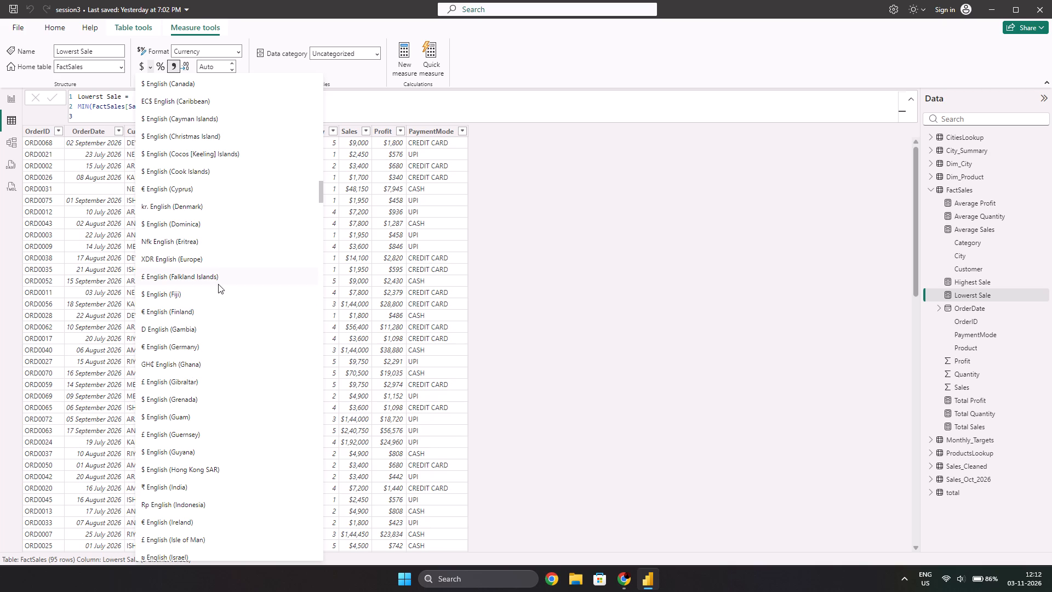
{"action": "scroll", "coordinate": [201, 335], "scroll_direction": "down", "scroll_amount": 1}
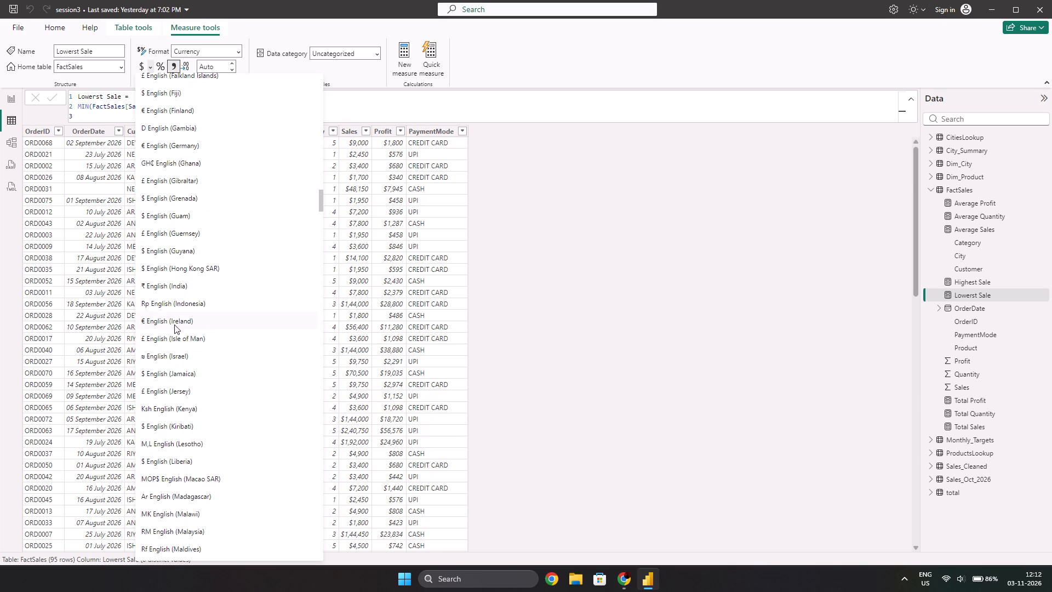
{"action": "left_click", "coordinate": [193, 284]}
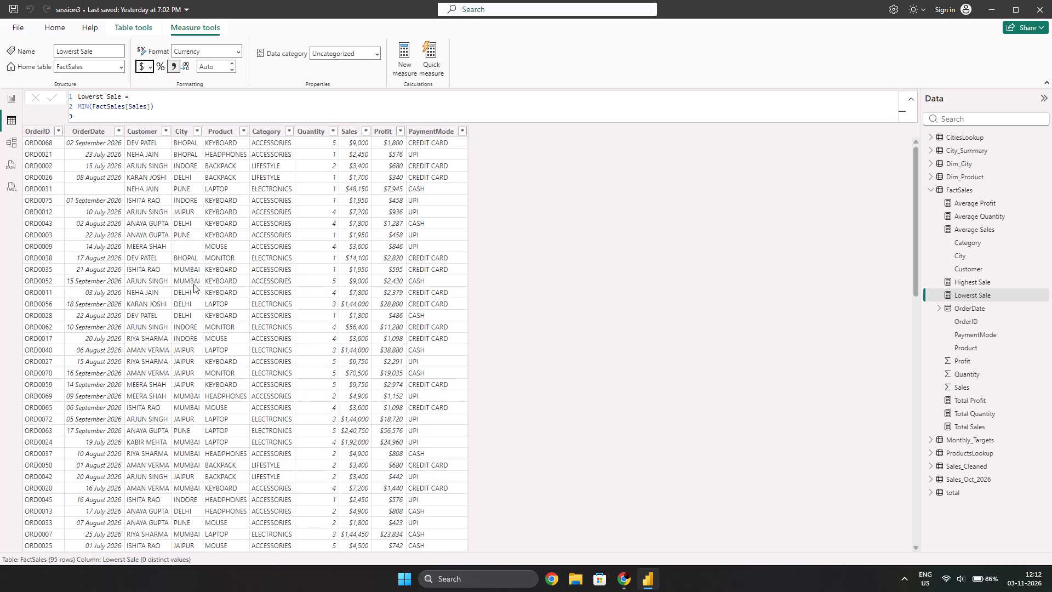
Format the FactSales Profit column as ₹ English (India) currency.
{"action": "left_click", "coordinate": [351, 130]}
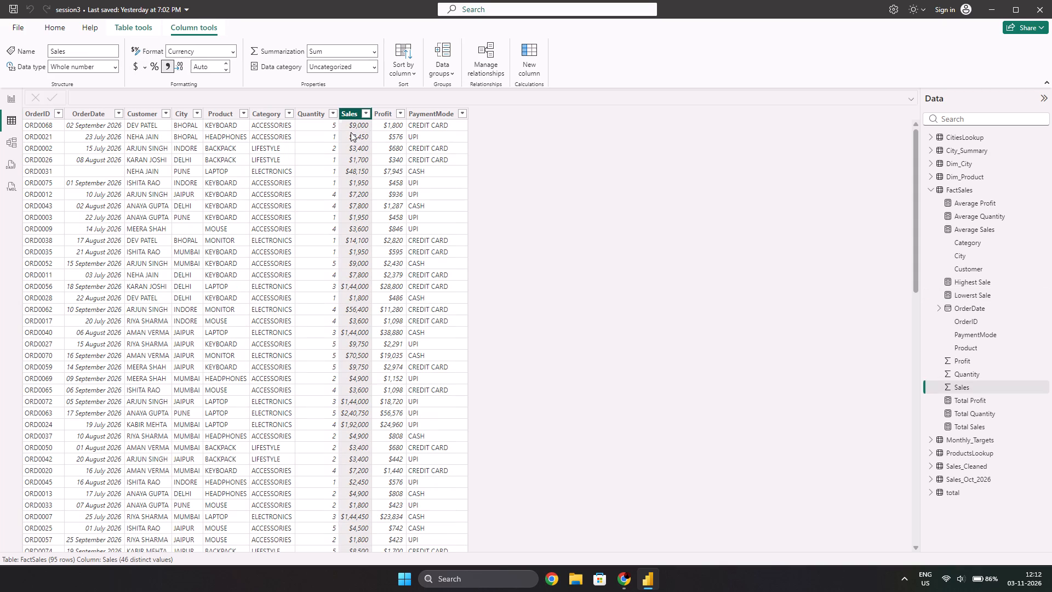
{"action": "left_click", "coordinate": [383, 111]}
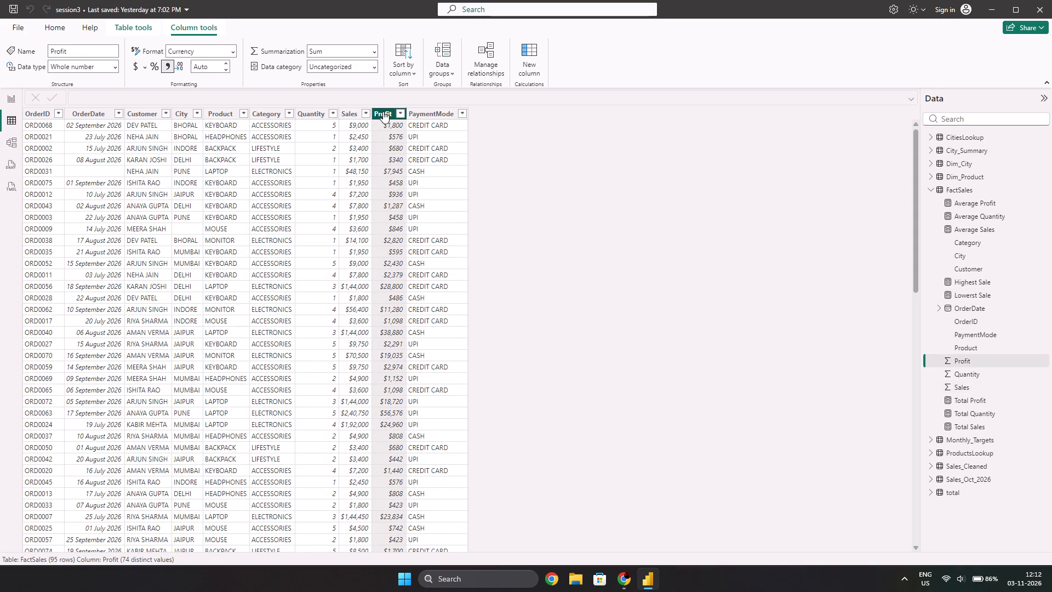
{"action": "left_click", "coordinate": [147, 65]}
{"action": "left_click", "coordinate": [149, 104]}
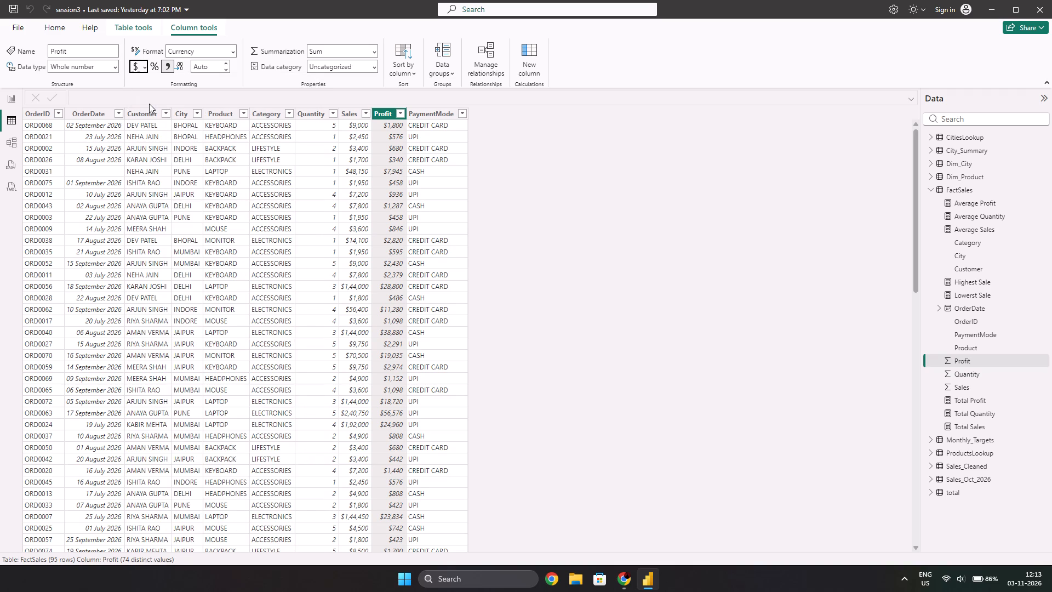
Format the FactSales Sales column as ₹ English (India) currency and check the cards on report Page 4.
{"action": "left_click", "coordinate": [345, 111]}
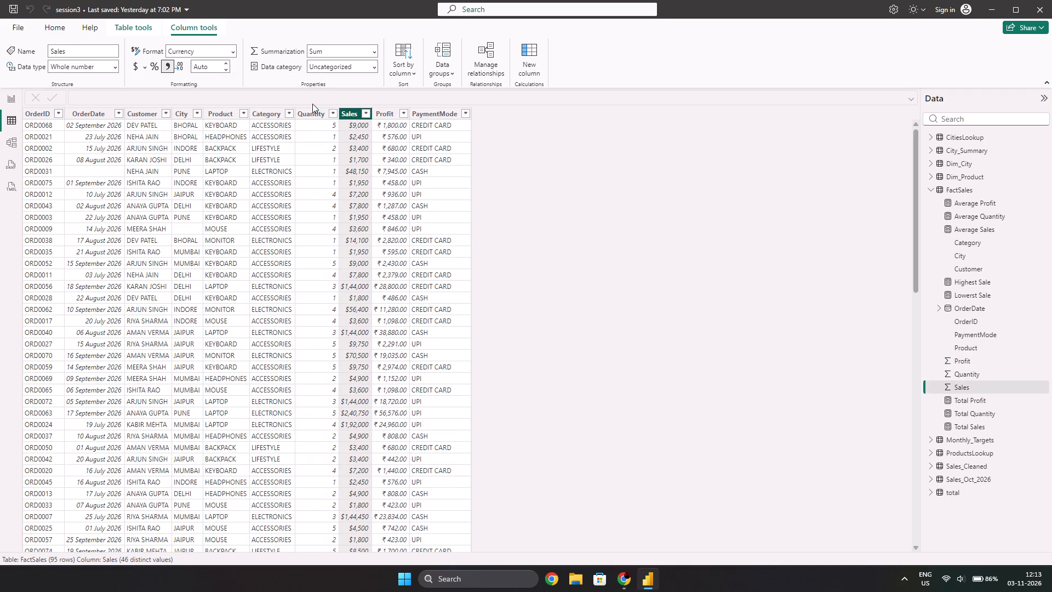
{"action": "left_click", "coordinate": [138, 67]}
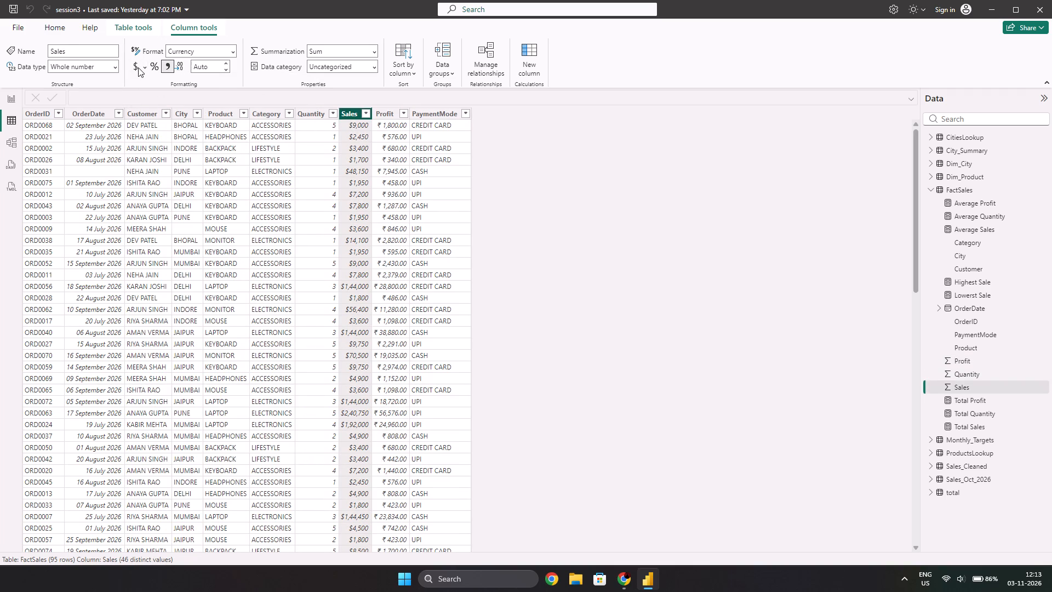
{"action": "left_click", "coordinate": [145, 69]}
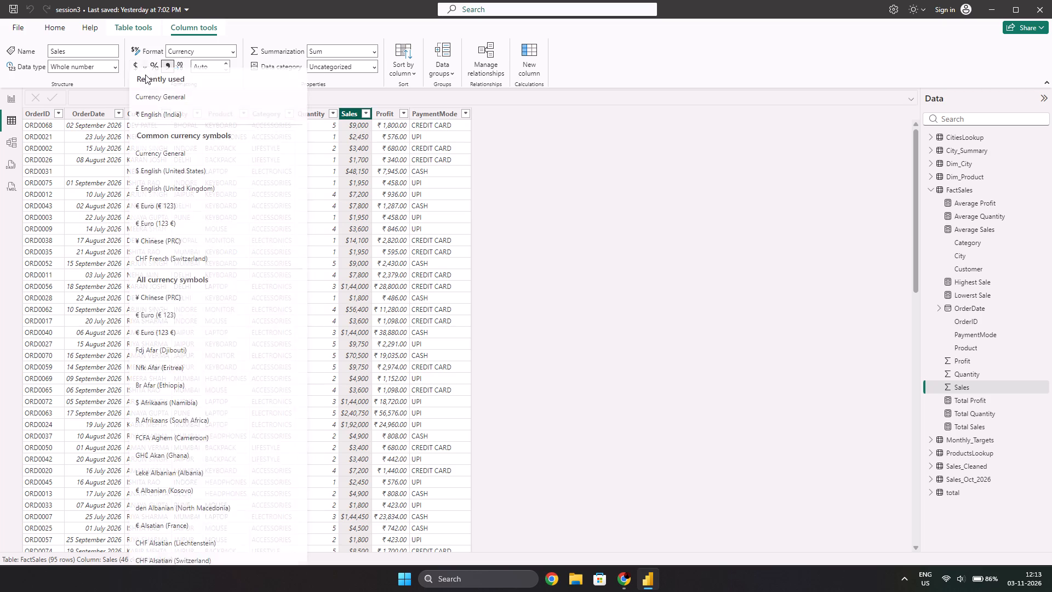
{"action": "left_click", "coordinate": [170, 119]}
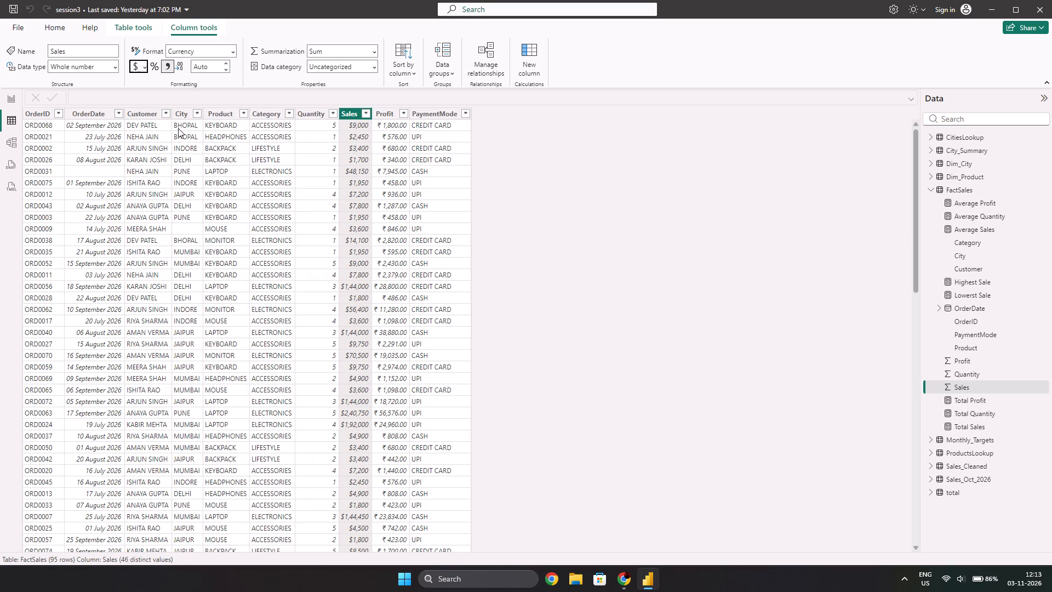
{"action": "left_click", "coordinate": [648, 246]}
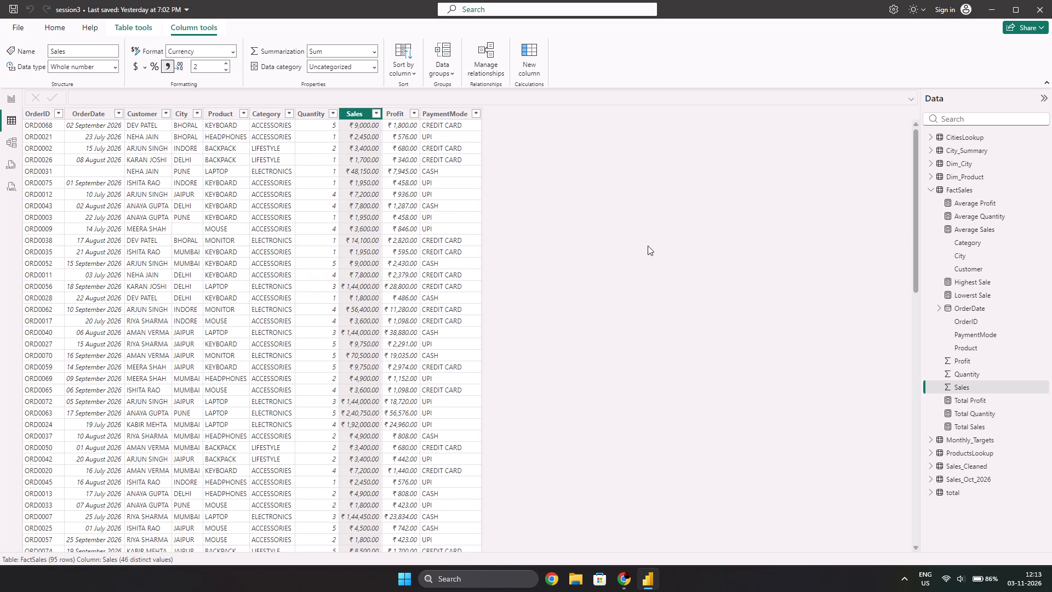
{"action": "left_click", "coordinate": [618, 242]}
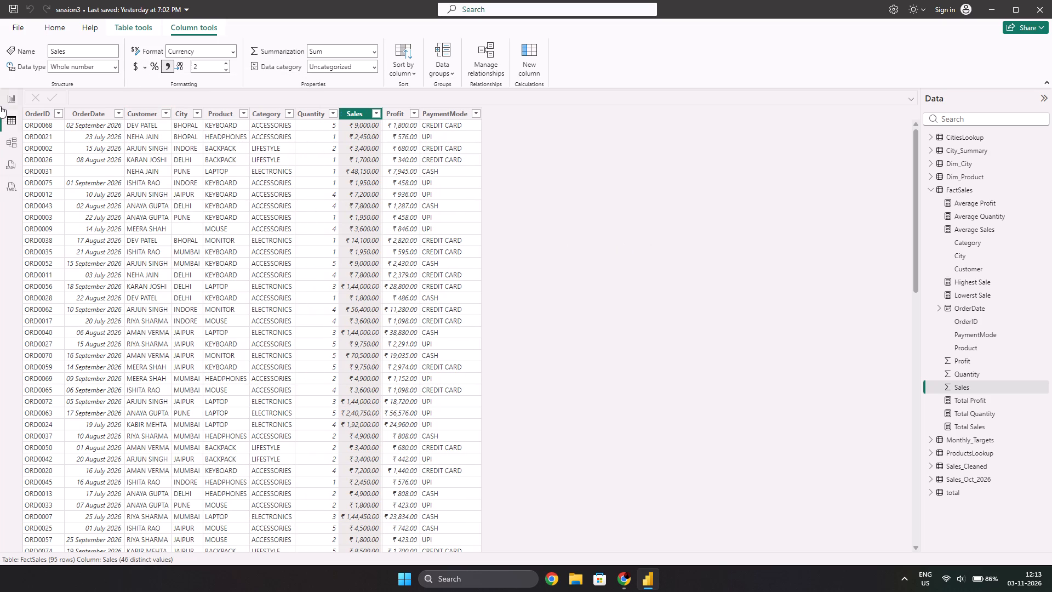
{"action": "left_click", "coordinate": [11, 98]}
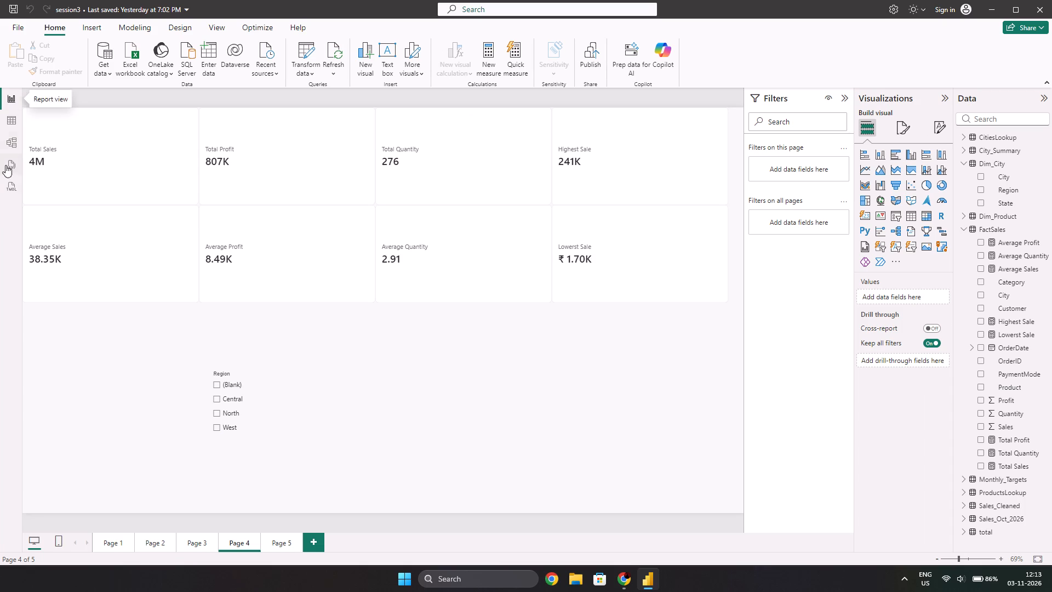
{"action": "left_click", "coordinate": [667, 408]}
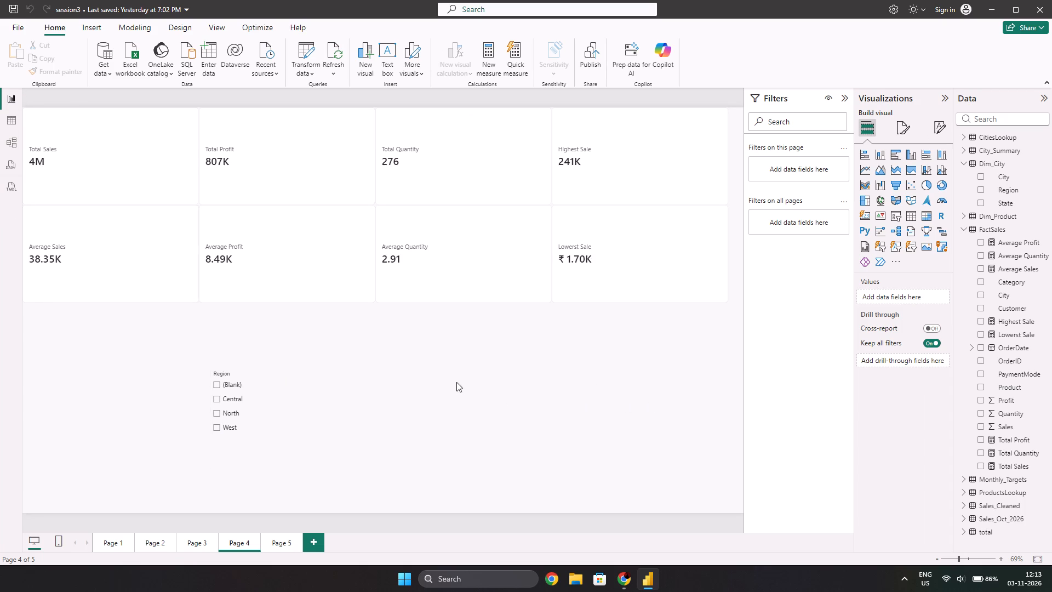
{"action": "left_click", "coordinate": [155, 163]}
Start a new blank measure in the FactSales table from the table view.
{"action": "left_click", "coordinate": [17, 117]}
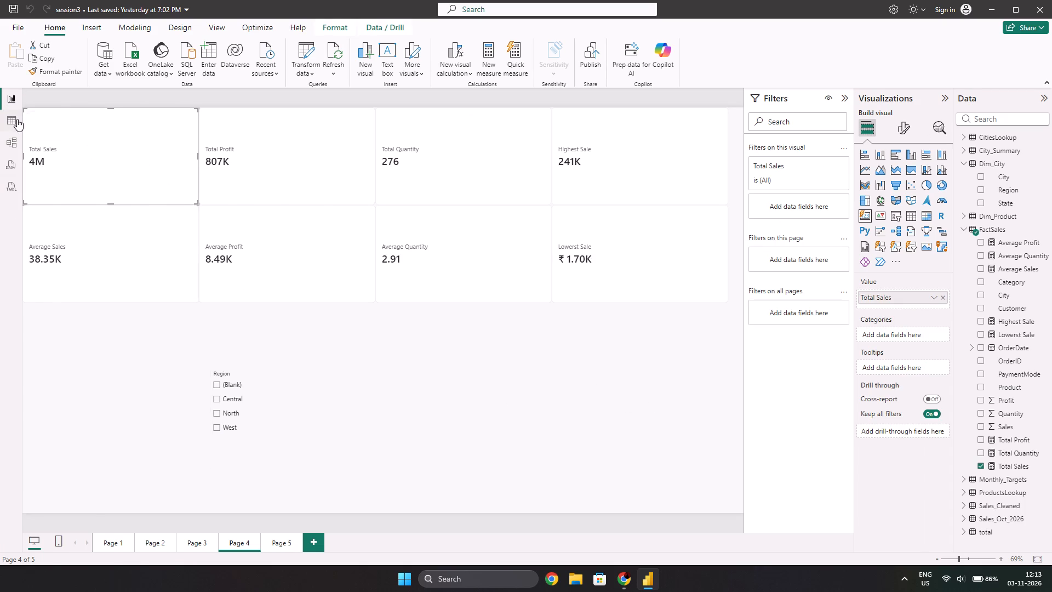
{"action": "double_click", "coordinate": [577, 161]}
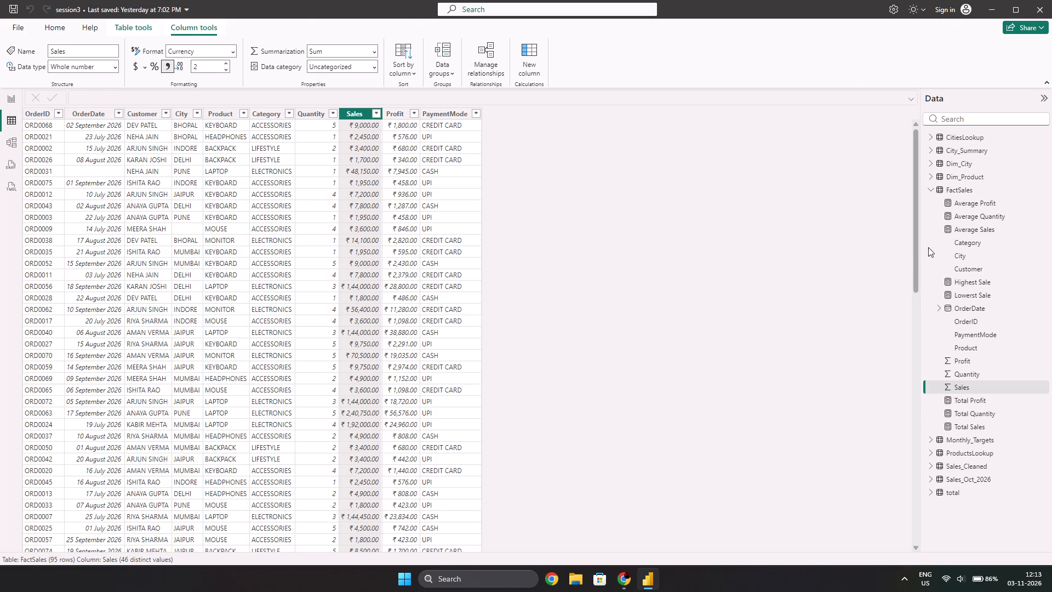
{"action": "left_click", "coordinate": [968, 190]}
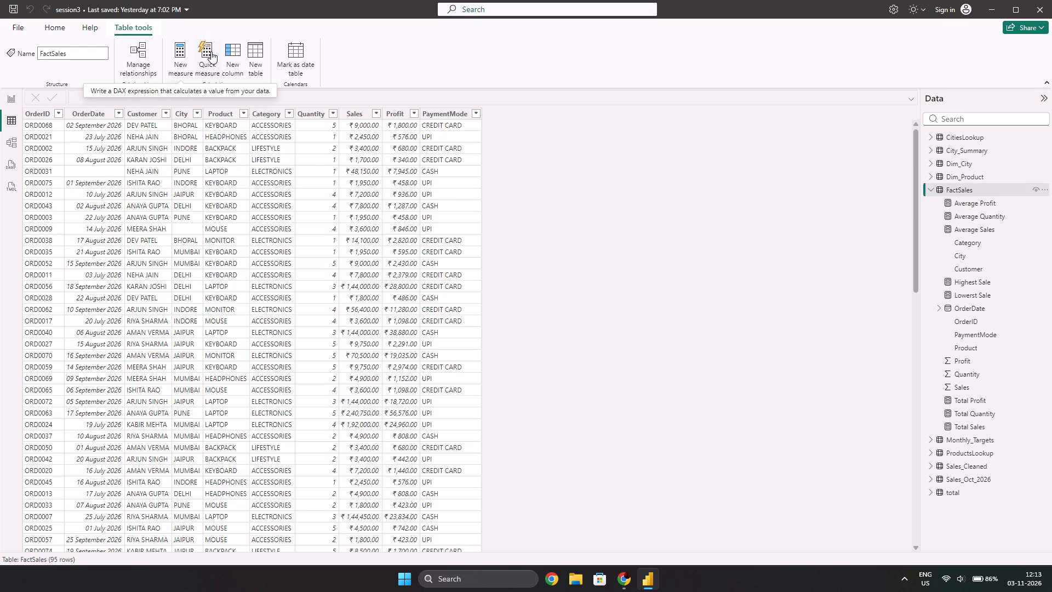
{"action": "left_click", "coordinate": [182, 52]}
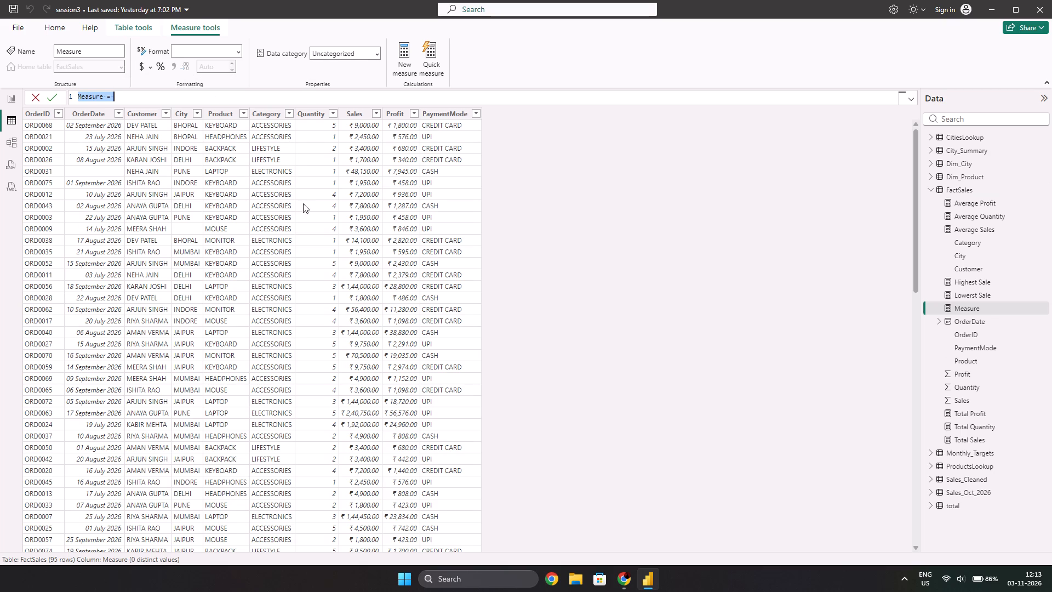
Switch to the 12.DAX Aggregation Functions document in Chrome and copy the Total Sales formula under Task A.
{"action": "key", "text": "alt+Tab"}
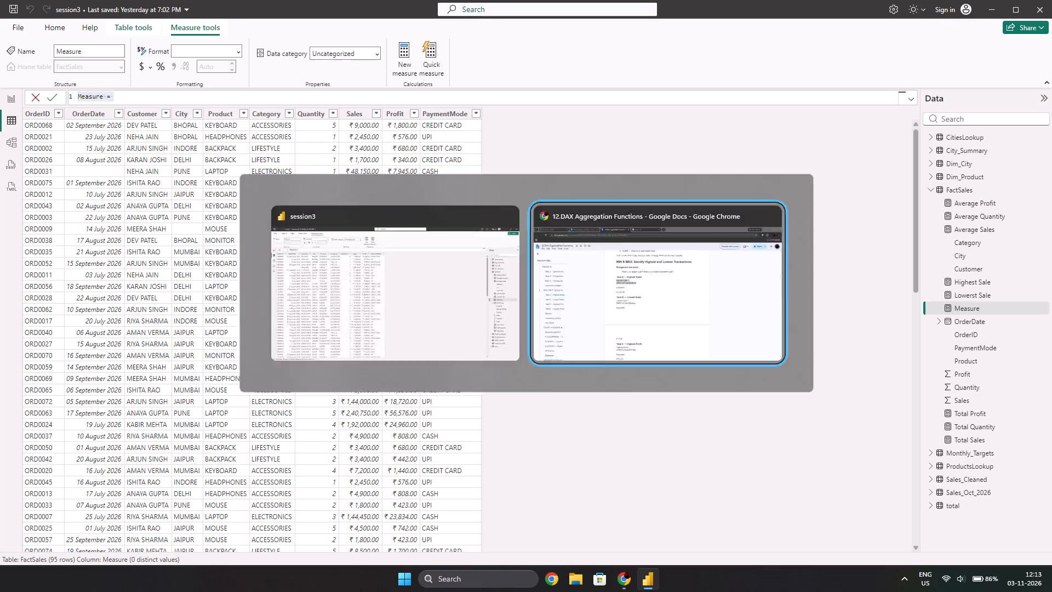
{"action": "scroll", "coordinate": [489, 243], "scroll_direction": "up", "scroll_amount": 16}
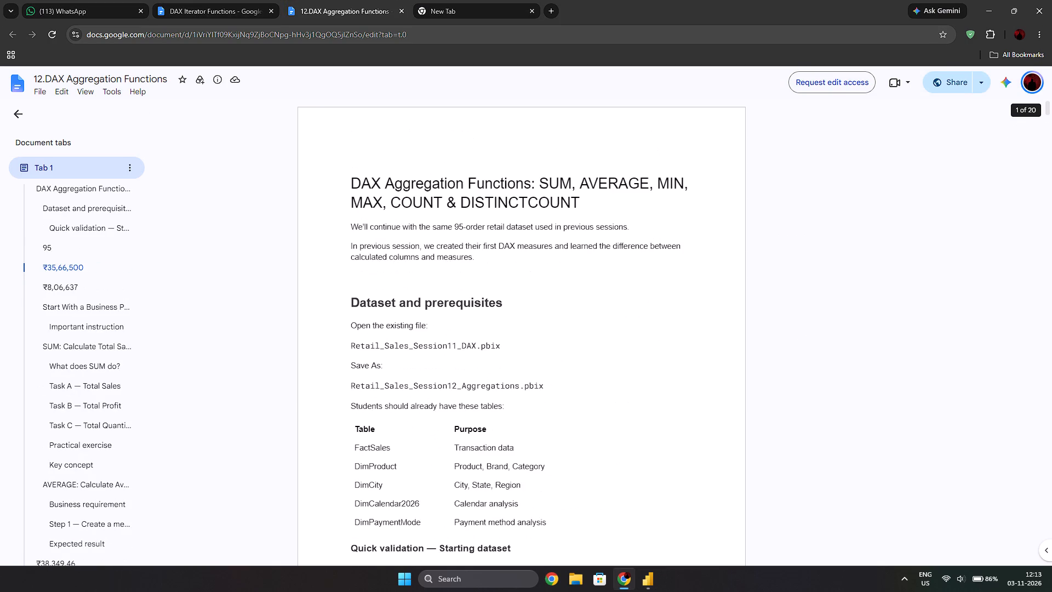
{"action": "scroll", "coordinate": [478, 324], "scroll_direction": "down", "scroll_amount": 2}
{"action": "scroll", "coordinate": [433, 284], "scroll_direction": "up", "scroll_amount": 1}
{"action": "scroll", "coordinate": [443, 324], "scroll_direction": "down", "scroll_amount": 2}
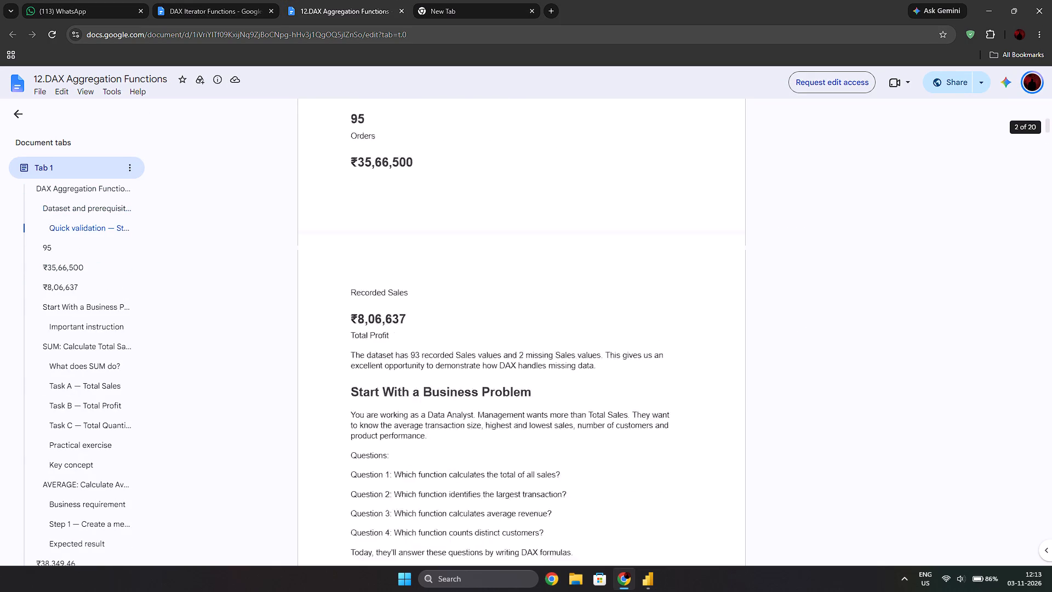
{"action": "scroll", "coordinate": [449, 335], "scroll_direction": "down", "scroll_amount": 3}
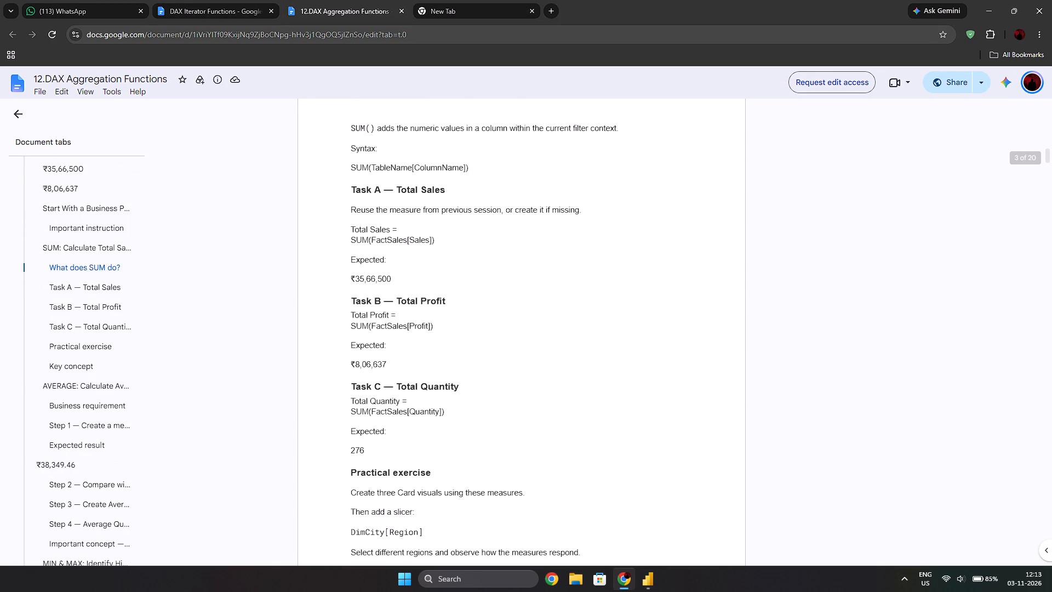
{"action": "left_click_drag", "start_coordinate": [431, 325], "coordinate": [347, 312]}
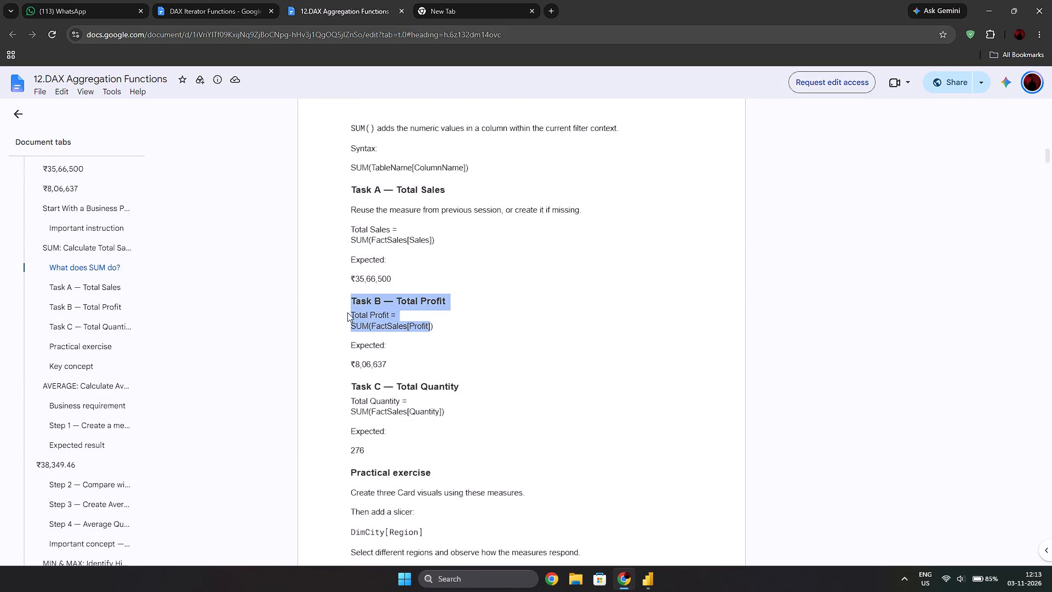
{"action": "left_click_drag", "start_coordinate": [347, 312], "coordinate": [347, 318]}
{"action": "left_click", "coordinate": [443, 246]}
{"action": "left_click_drag", "start_coordinate": [443, 246], "coordinate": [355, 229]}
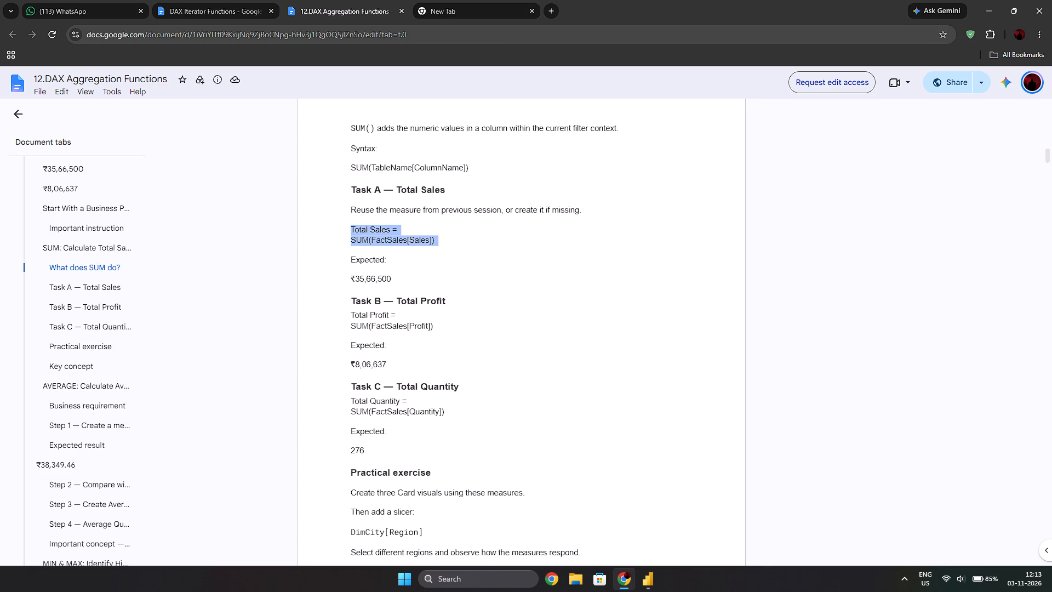
{"action": "key", "text": "ctrl+c"}
Back in Power BI, create the FactSales measure Total Sales1 = SUM(FactSales[Sales]) from the copied formula.
{"action": "key", "text": "alt+Tab"}
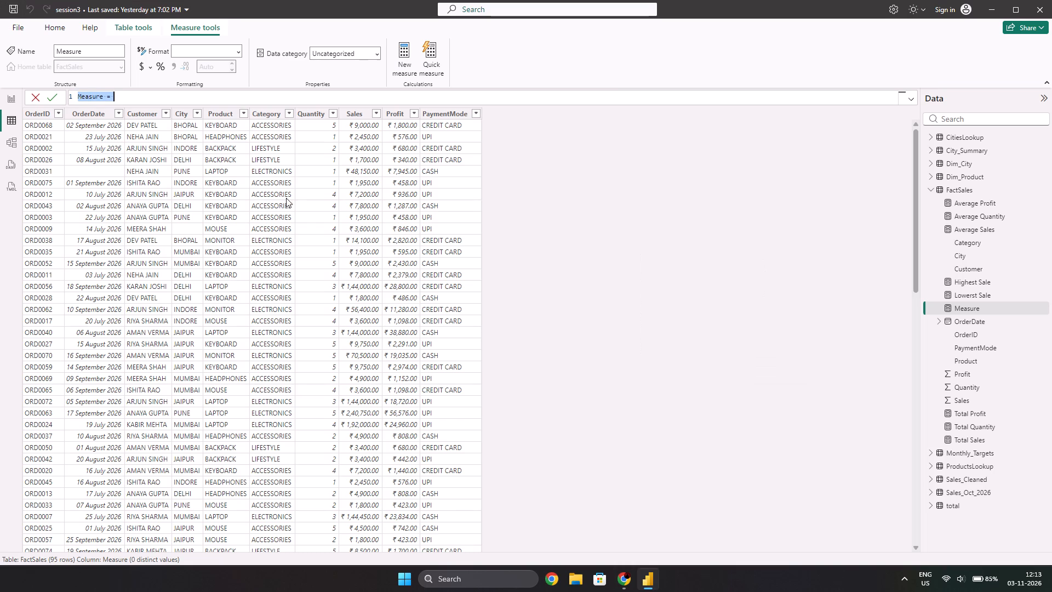
{"action": "key", "text": "ctrl+v"}
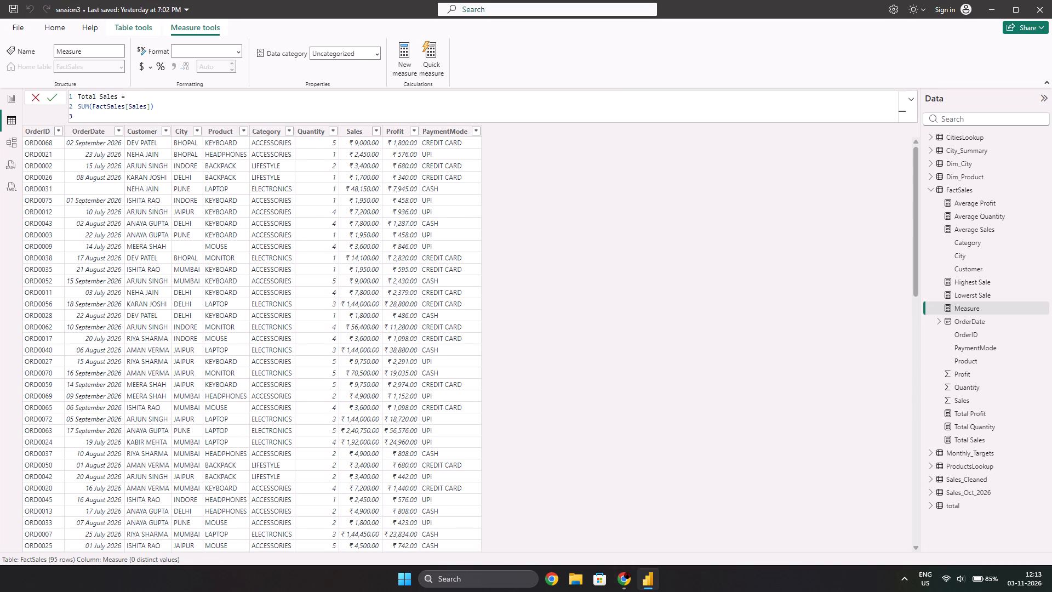
{"action": "left_click", "coordinate": [117, 96]}
{"action": "key", "text": "1"}
{"action": "key", "text": "Return"}
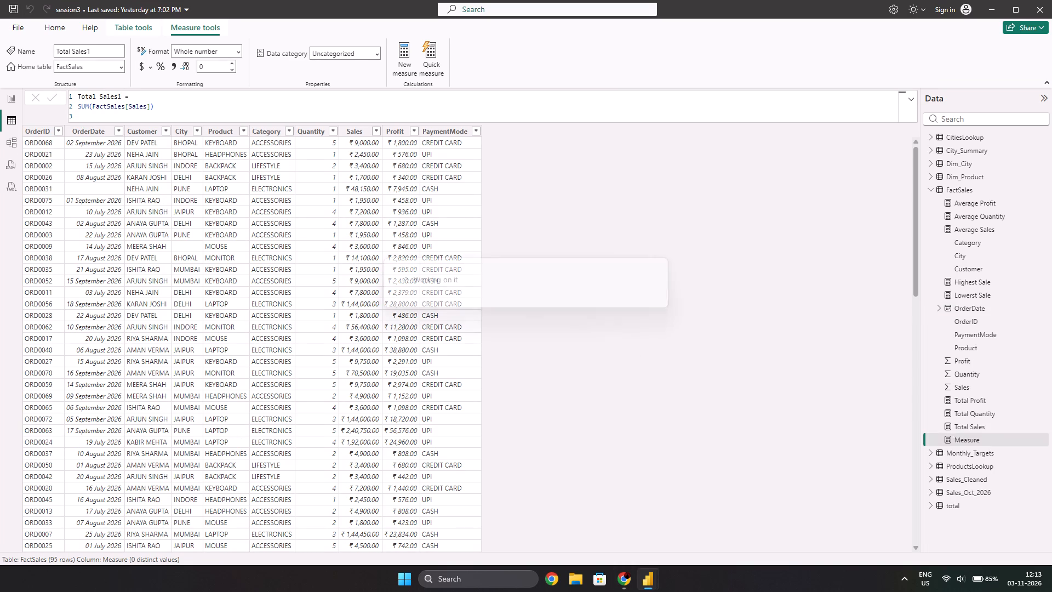
Add a card visual showing the Total Sales1 measure to report Page 4.
{"action": "left_click", "coordinate": [5, 96]}
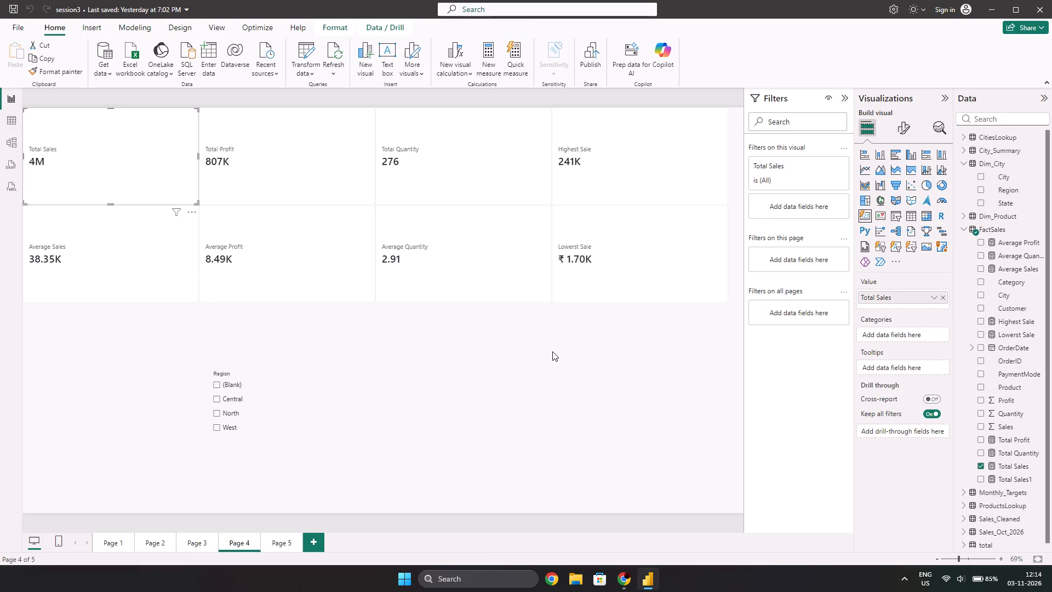
{"action": "left_click", "coordinate": [571, 430]}
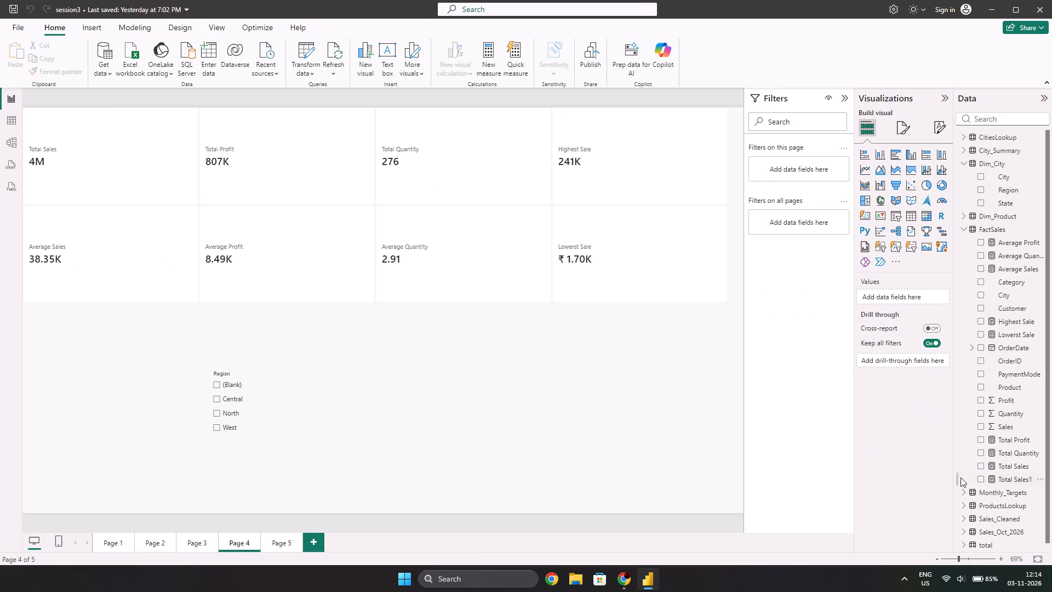
{"action": "left_click", "coordinate": [982, 483]}
{"action": "left_click", "coordinate": [978, 480]}
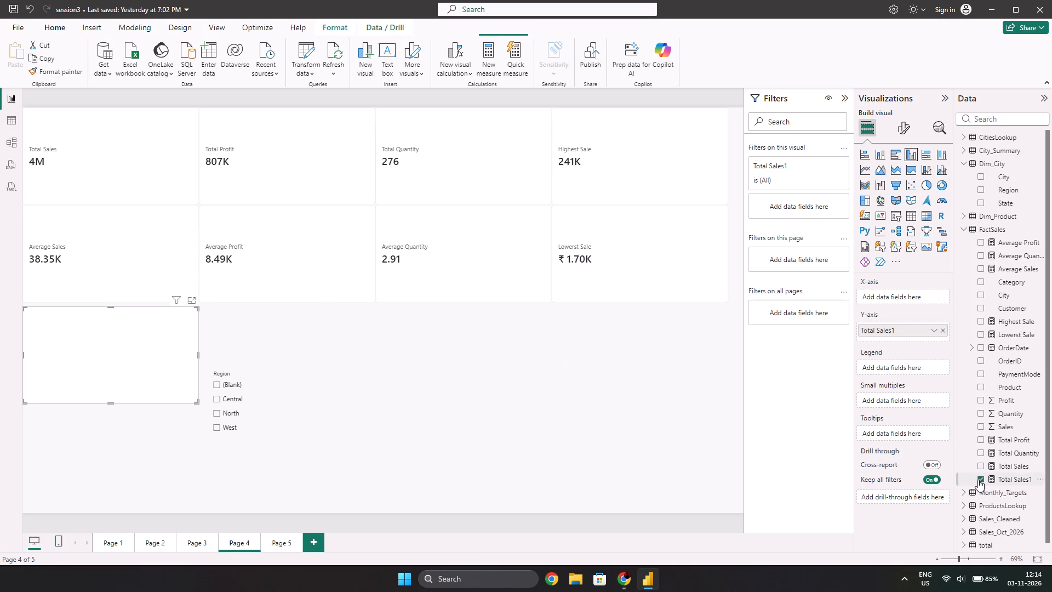
{"action": "left_click", "coordinate": [861, 219]}
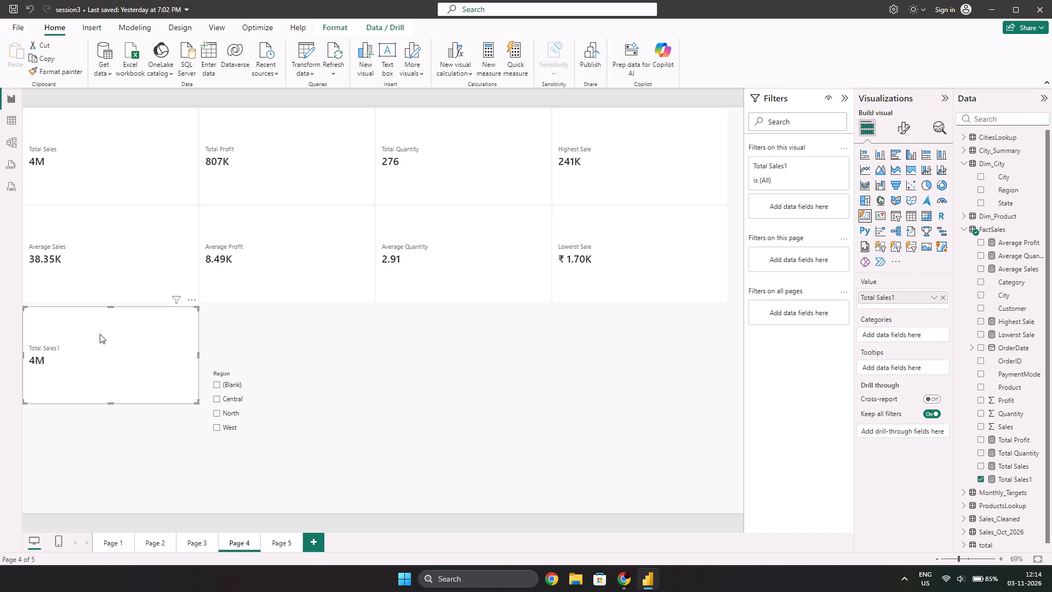
Format the Total Sales1 measure as Currency in the table view.
{"action": "left_click", "coordinate": [14, 115]}
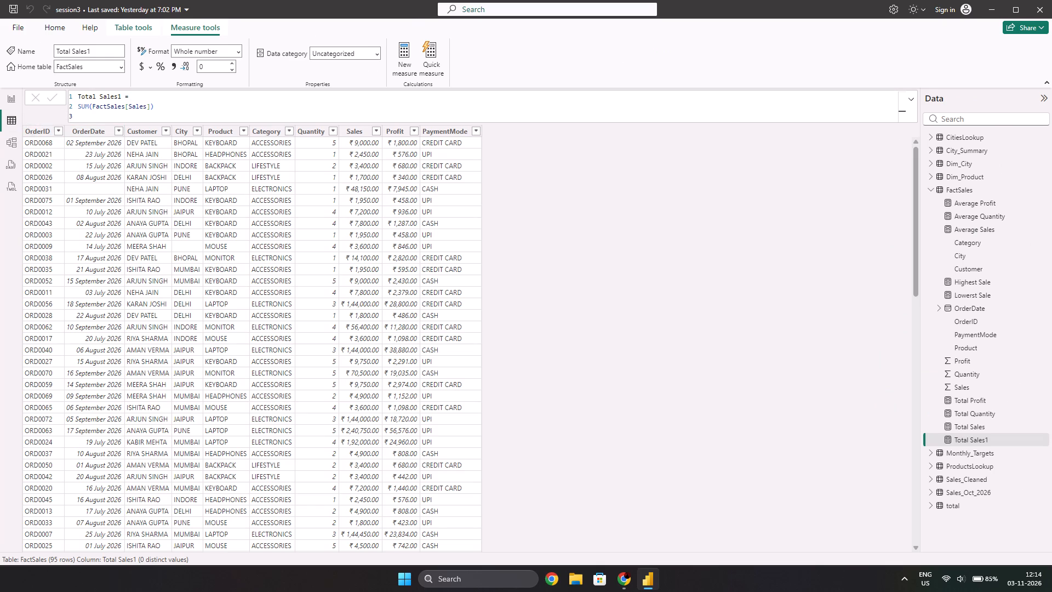
{"action": "left_click", "coordinate": [355, 50]}
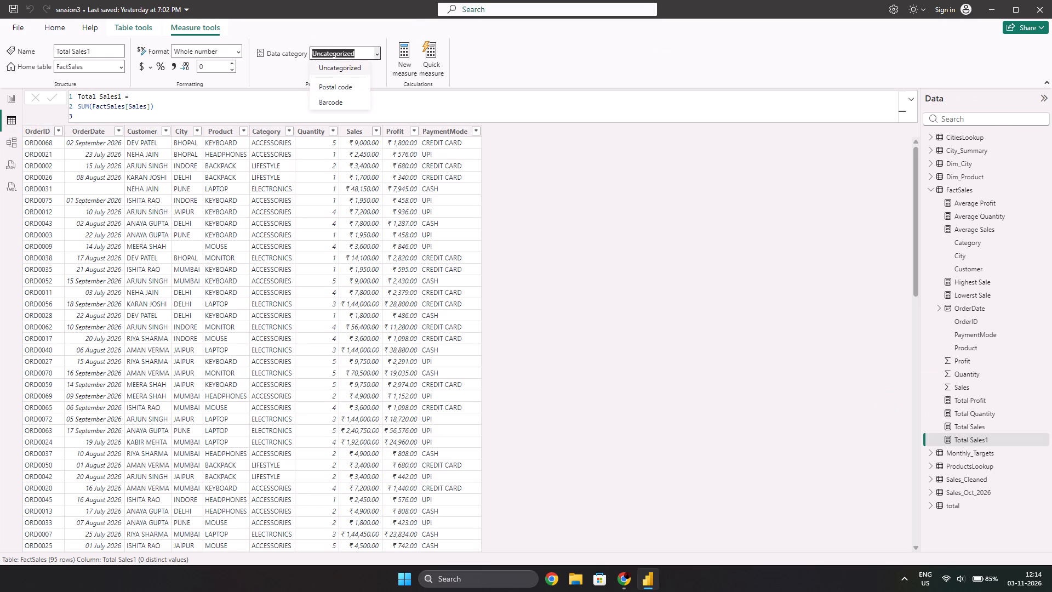
{"action": "left_click", "coordinate": [370, 52]}
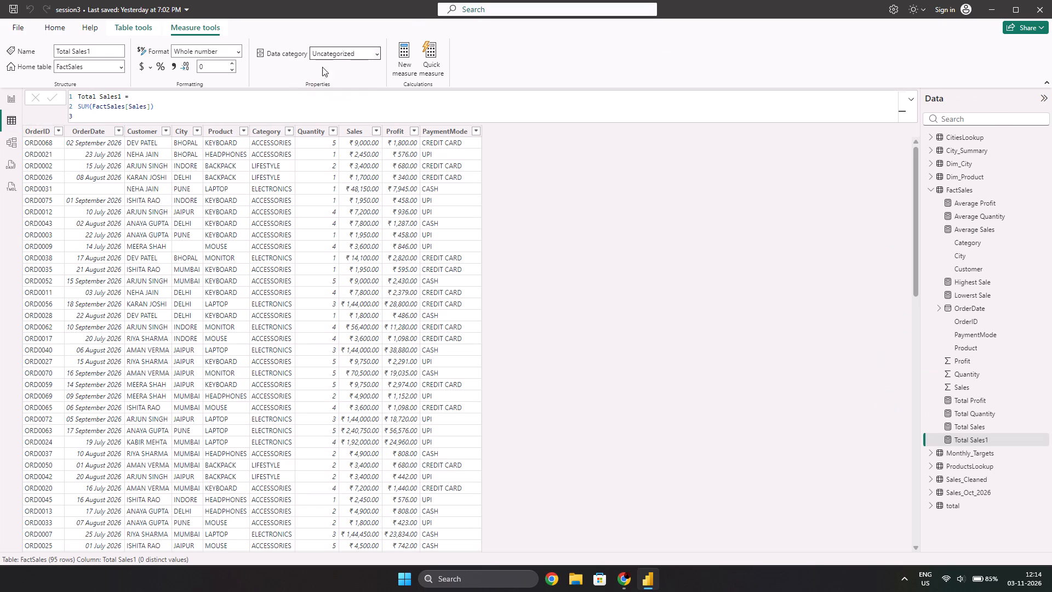
{"action": "left_click", "coordinate": [242, 46]}
{"action": "left_click", "coordinate": [203, 78]}
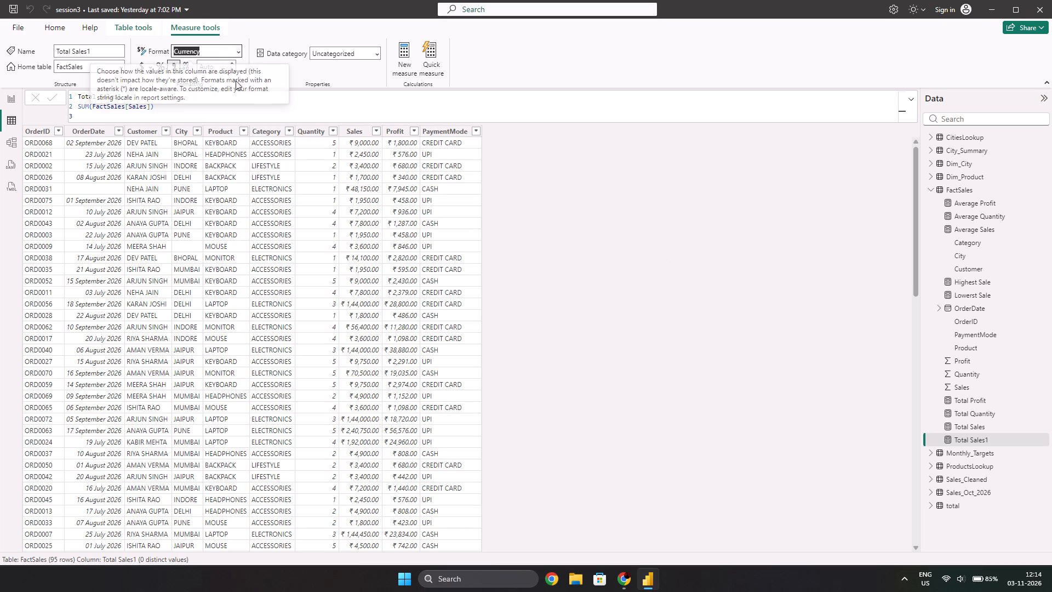
Format the Total Sales measure in FactSales as Currency.
{"action": "left_click", "coordinate": [970, 424]}
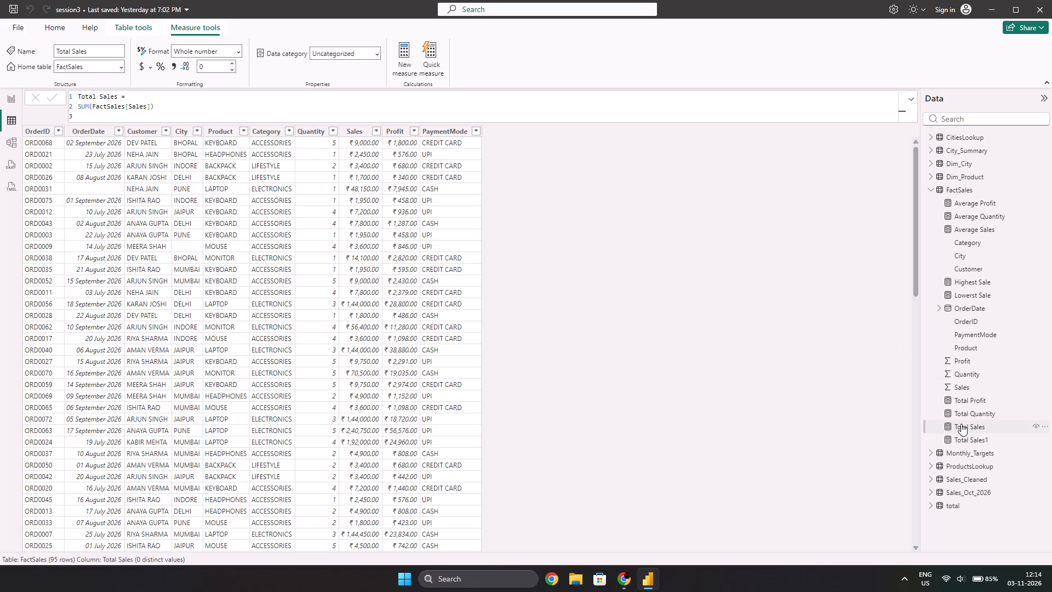
{"action": "left_click", "coordinate": [239, 52]}
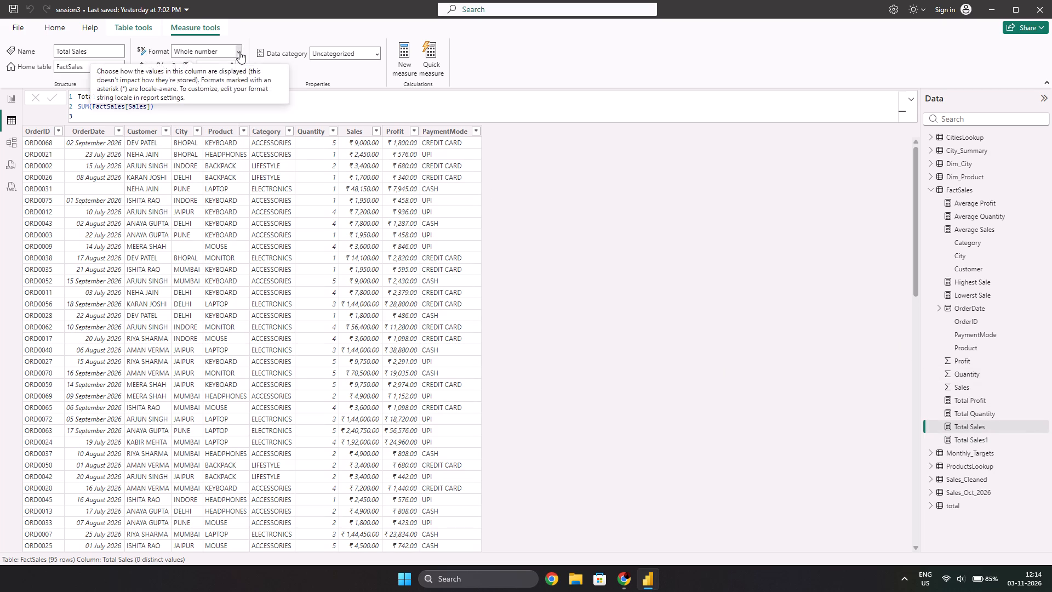
{"action": "left_click", "coordinate": [207, 81]}
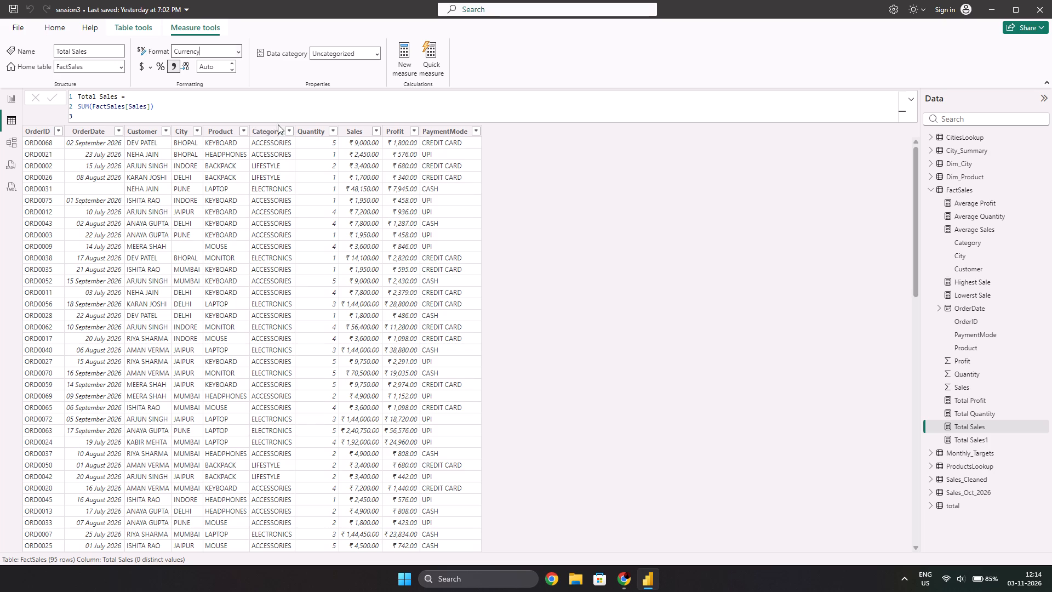
Format the Total Profit measure in FactSales as Currency.
{"action": "left_click", "coordinate": [1003, 403]}
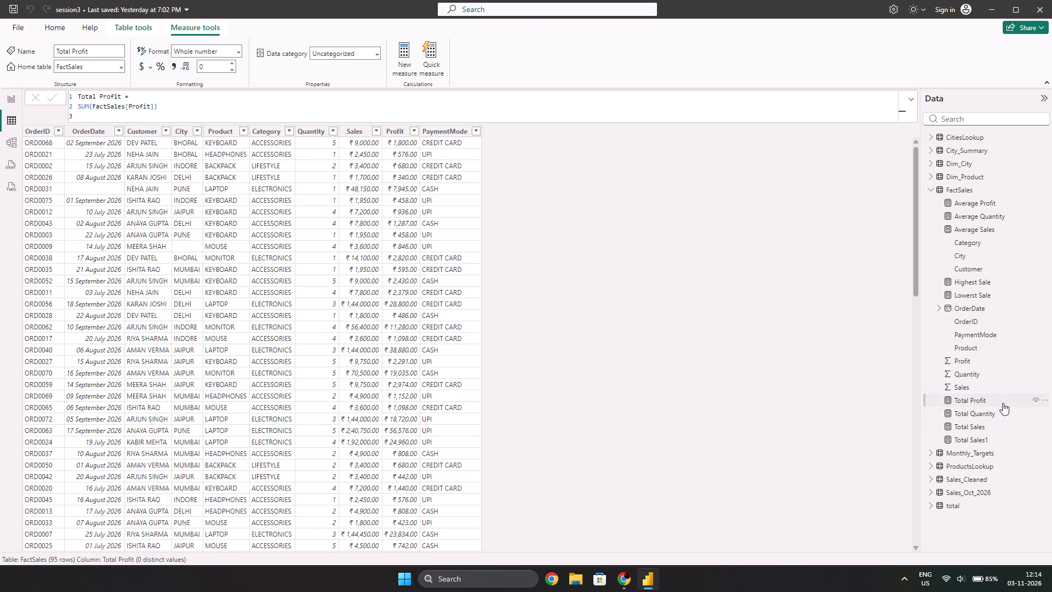
{"action": "left_click", "coordinate": [242, 46]}
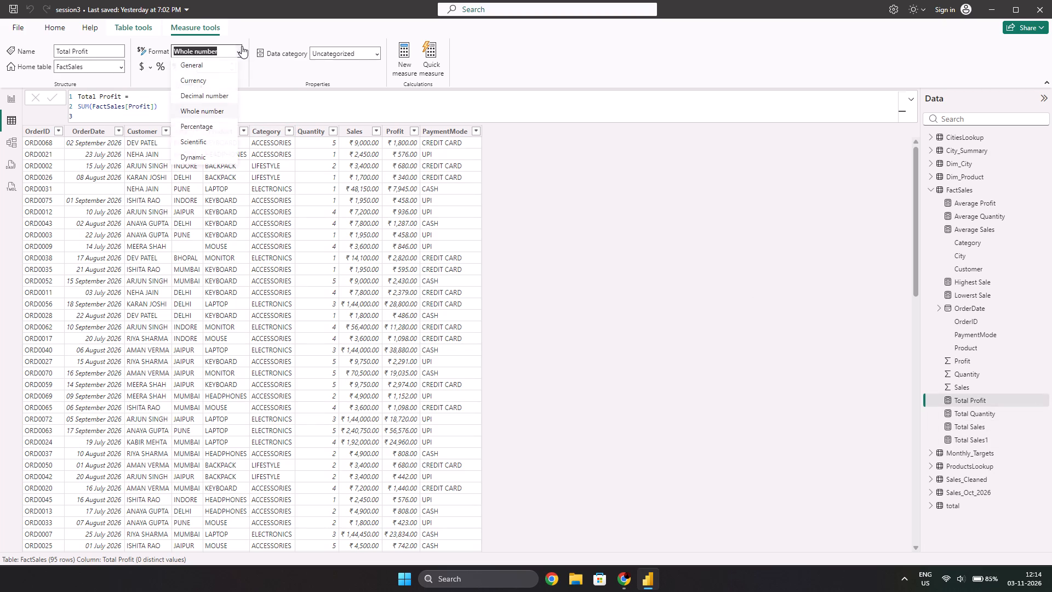
{"action": "left_click", "coordinate": [203, 78]}
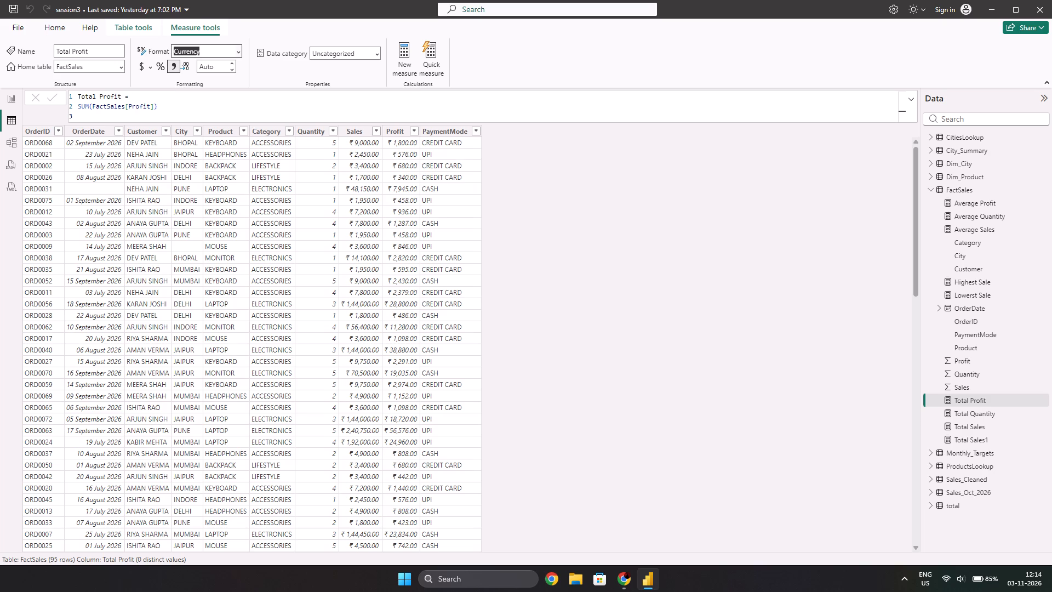
{"action": "left_click", "coordinate": [611, 123]}
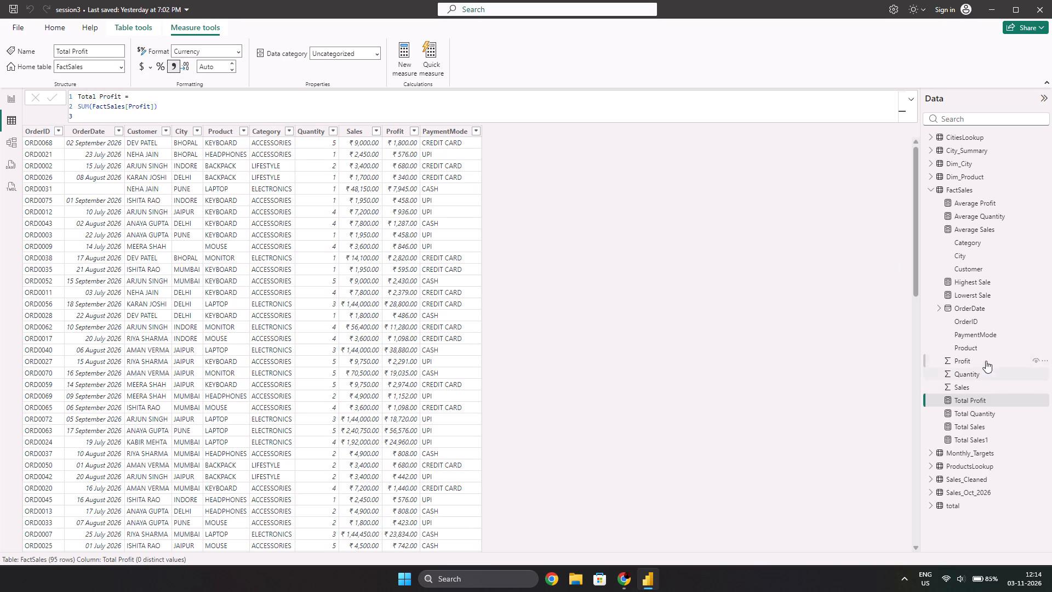
Format the Highest Sale measure in FactSales as Currency.
{"action": "left_click", "coordinate": [1014, 290]}
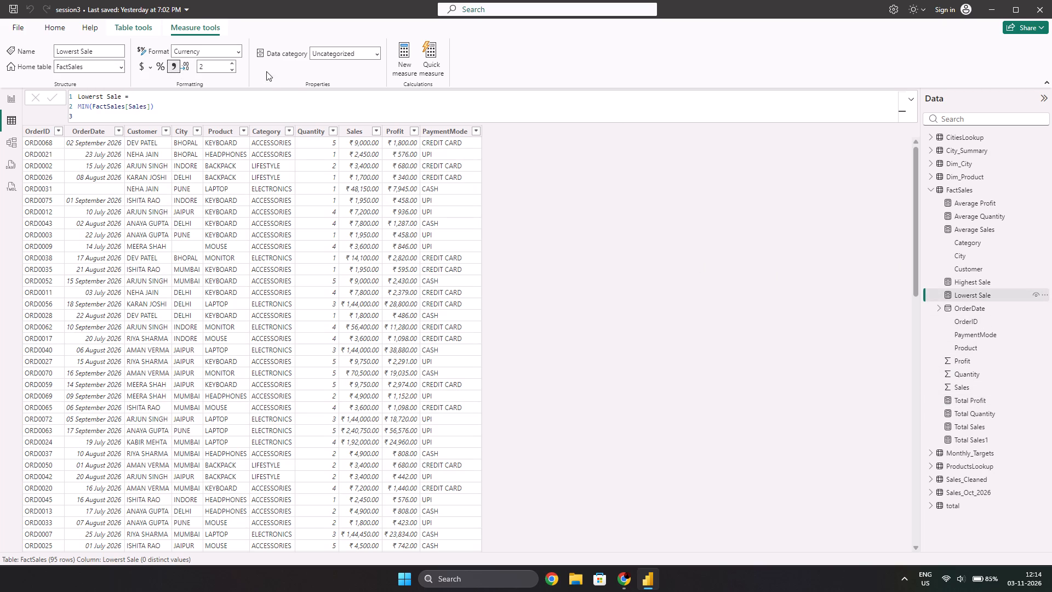
{"action": "left_click", "coordinate": [991, 276]}
{"action": "left_click", "coordinate": [236, 48]}
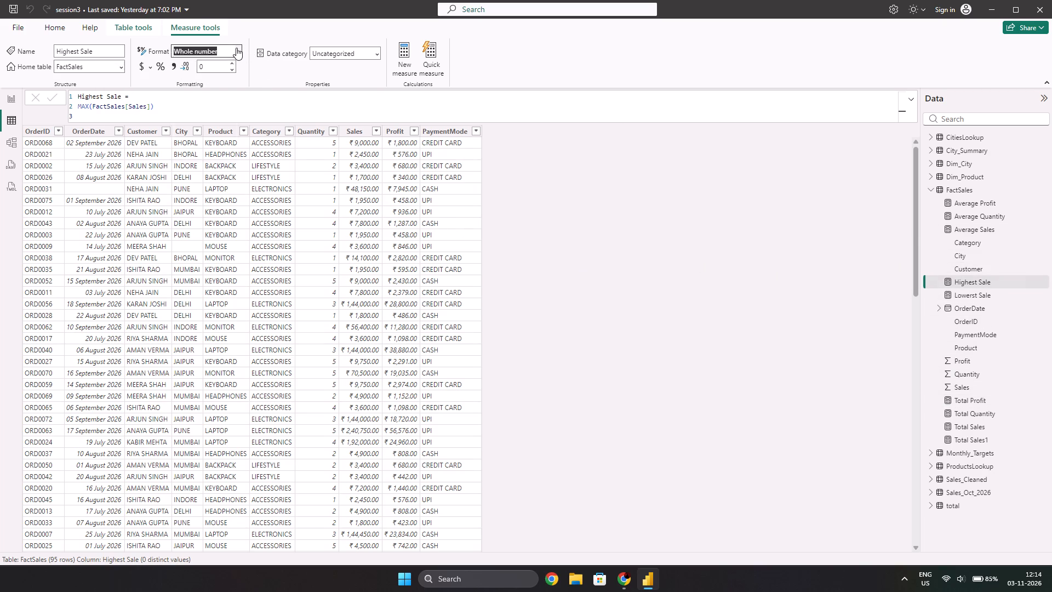
{"action": "left_click", "coordinate": [202, 81]}
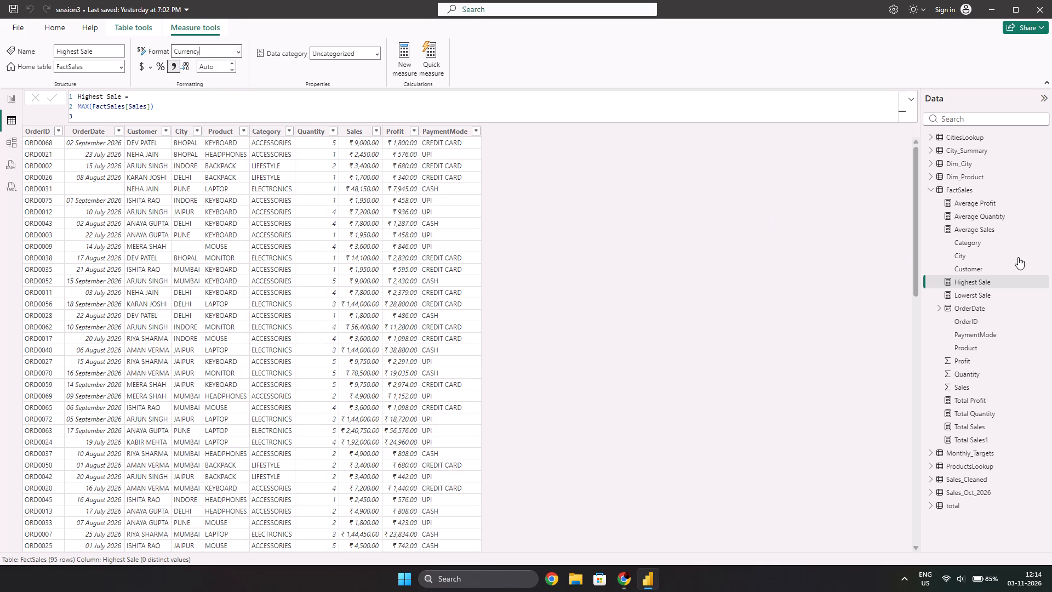
Format the Average Profit measure in FactSales as Currency.
{"action": "left_click", "coordinate": [971, 202]}
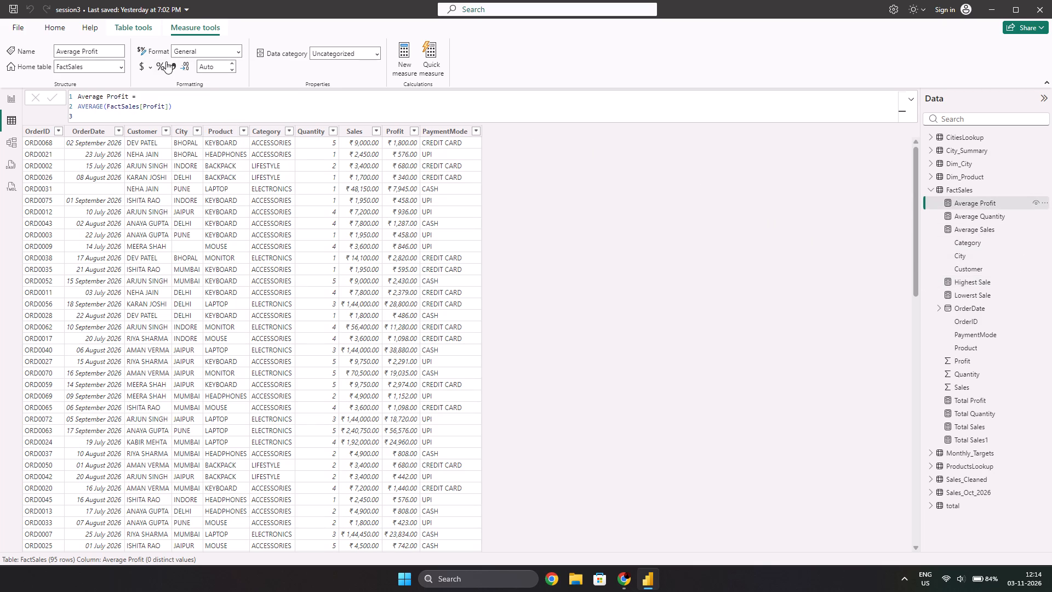
{"action": "left_click", "coordinate": [237, 54]}
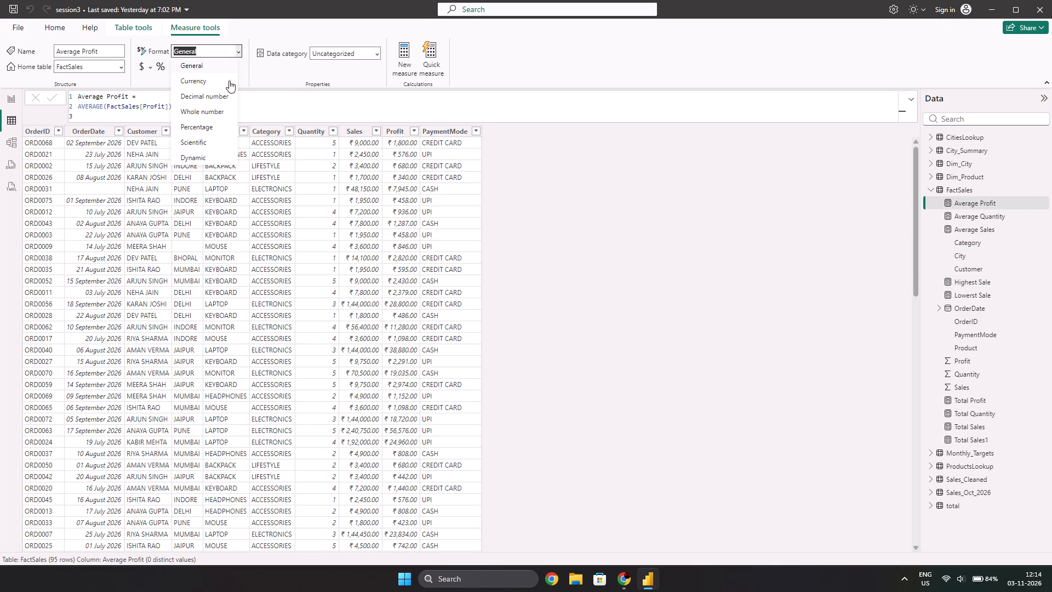
{"action": "left_click", "coordinate": [200, 83]}
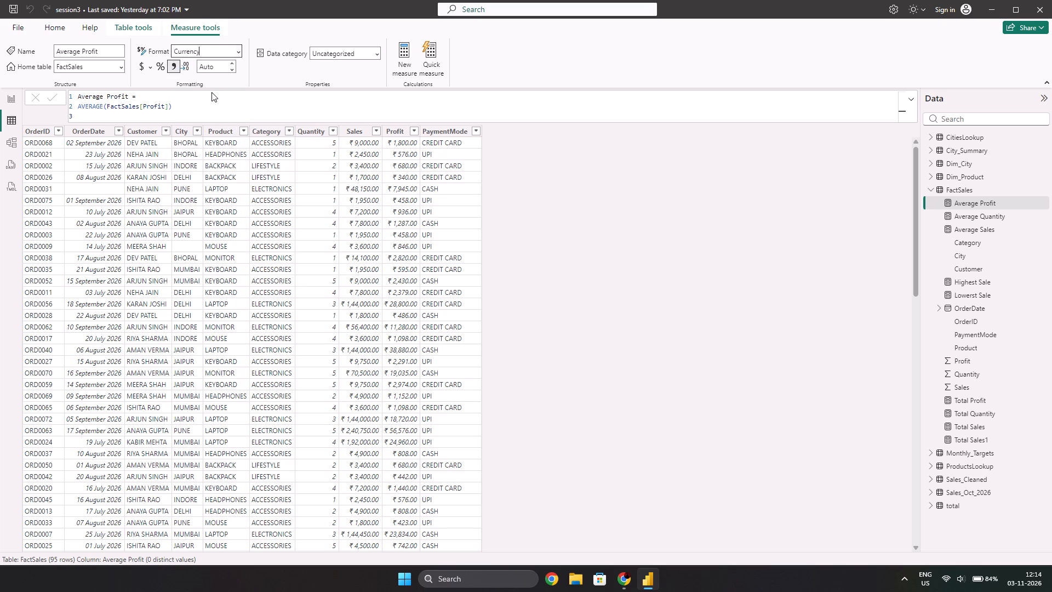
Format the Average Quantity measure in FactSales as Currency.
{"action": "left_click", "coordinate": [963, 213]}
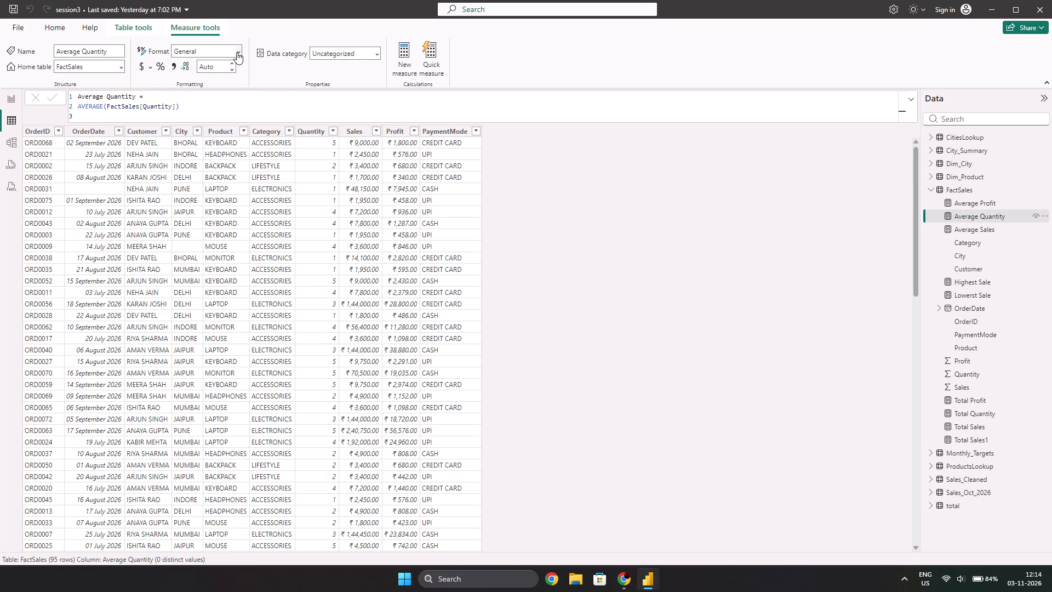
{"action": "left_click", "coordinate": [237, 52]}
{"action": "left_click", "coordinate": [210, 78]}
Format the Average Sales measure in FactSales as Currency.
{"action": "left_click", "coordinate": [996, 232]}
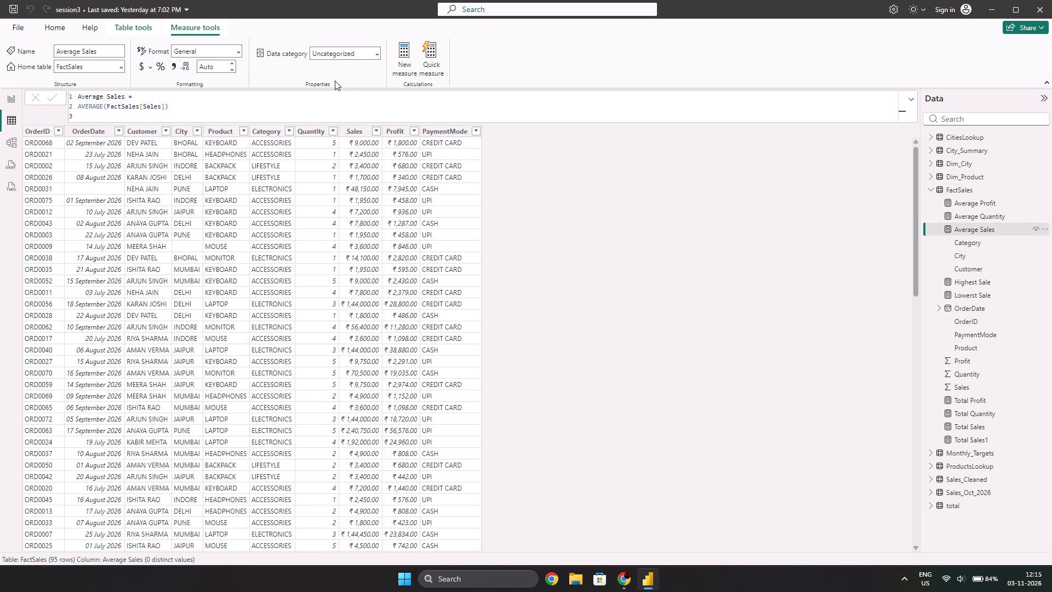
{"action": "left_click", "coordinate": [237, 54]}
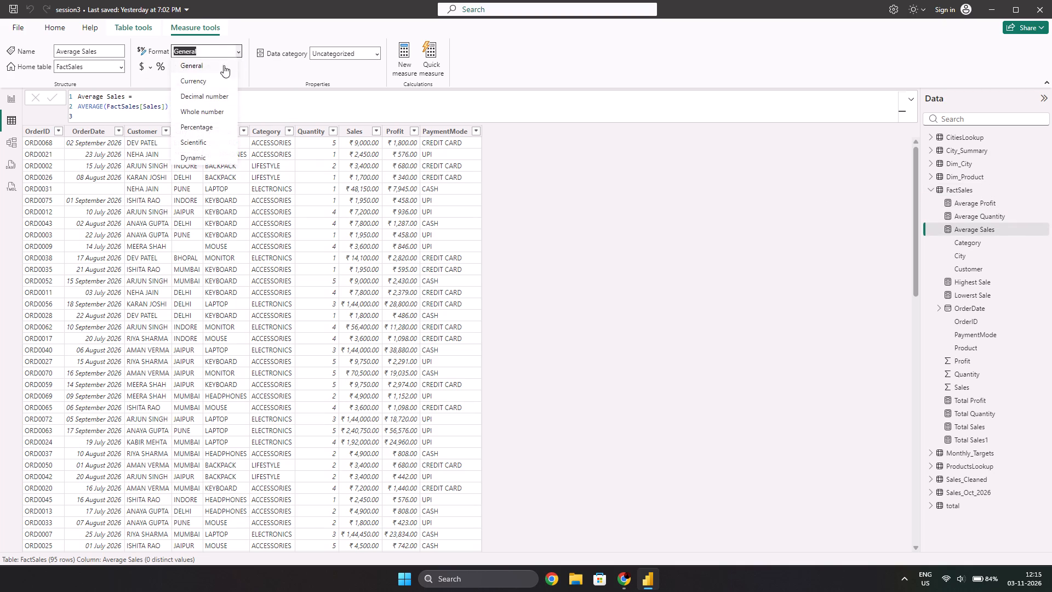
{"action": "left_click", "coordinate": [204, 78]}
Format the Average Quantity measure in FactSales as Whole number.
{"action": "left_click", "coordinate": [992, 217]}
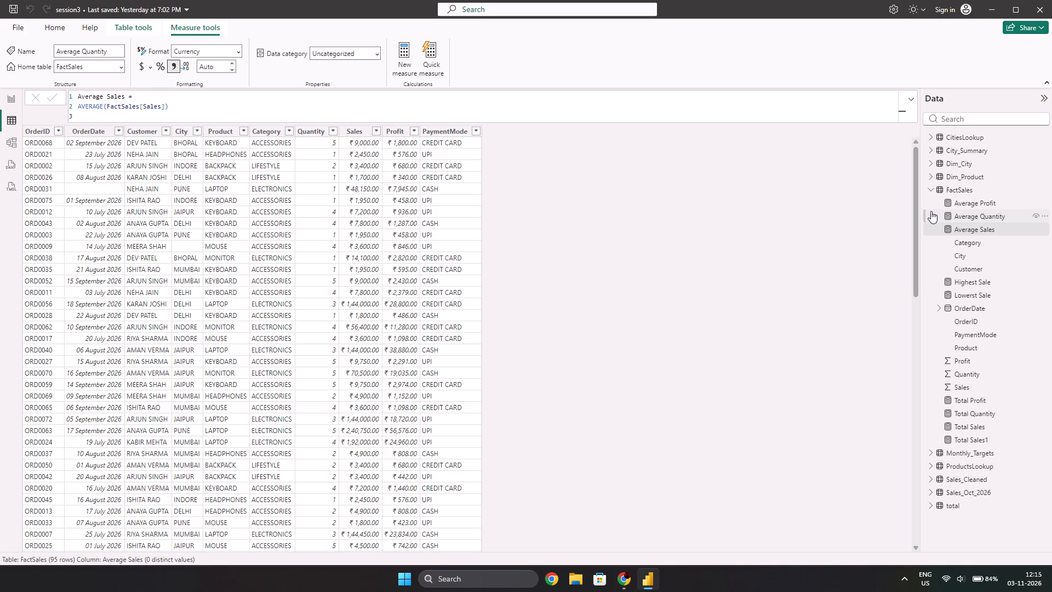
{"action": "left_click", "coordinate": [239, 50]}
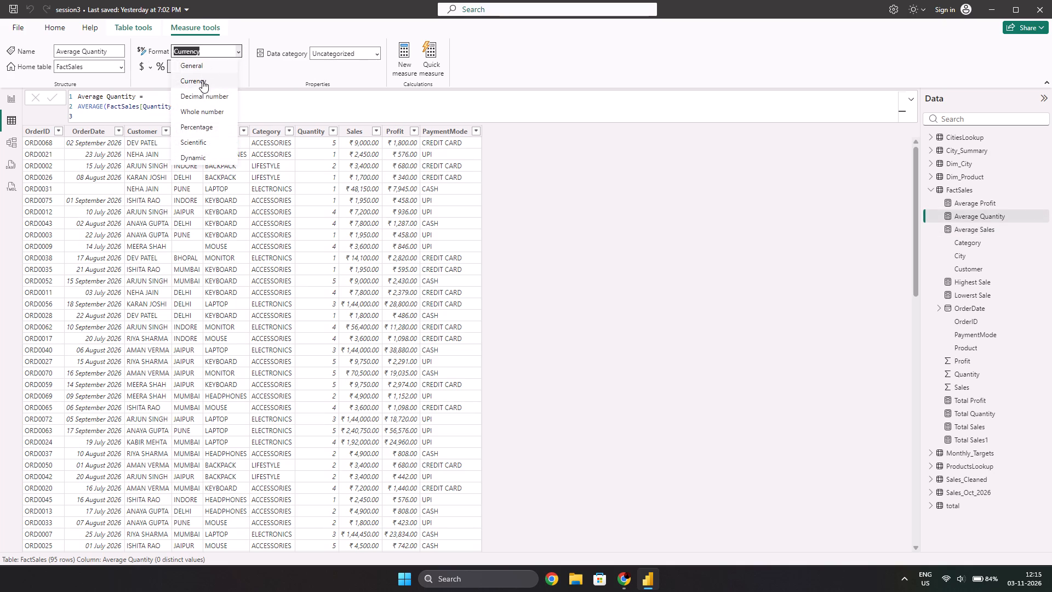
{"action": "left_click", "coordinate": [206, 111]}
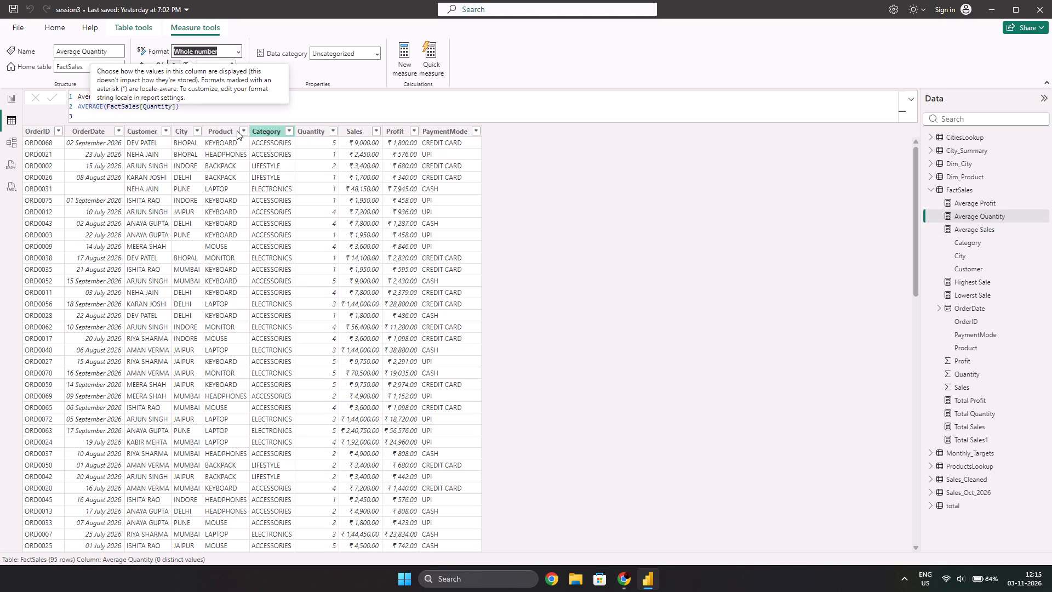
Set the Average Quantity measure's format to General.
{"action": "left_click", "coordinate": [237, 50]}
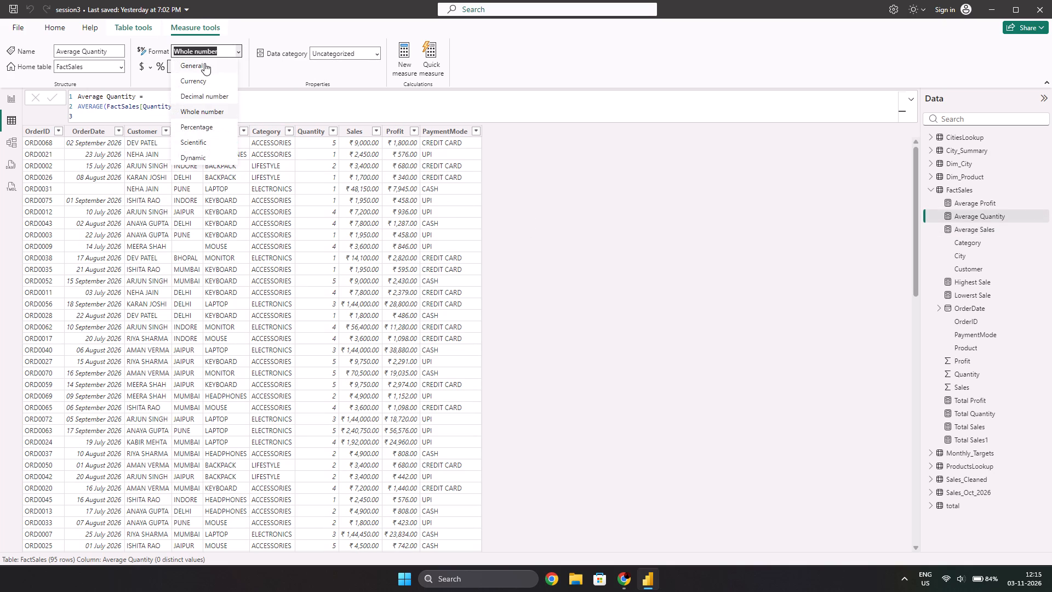
{"action": "left_click", "coordinate": [204, 61]}
{"action": "left_click", "coordinate": [679, 280]}
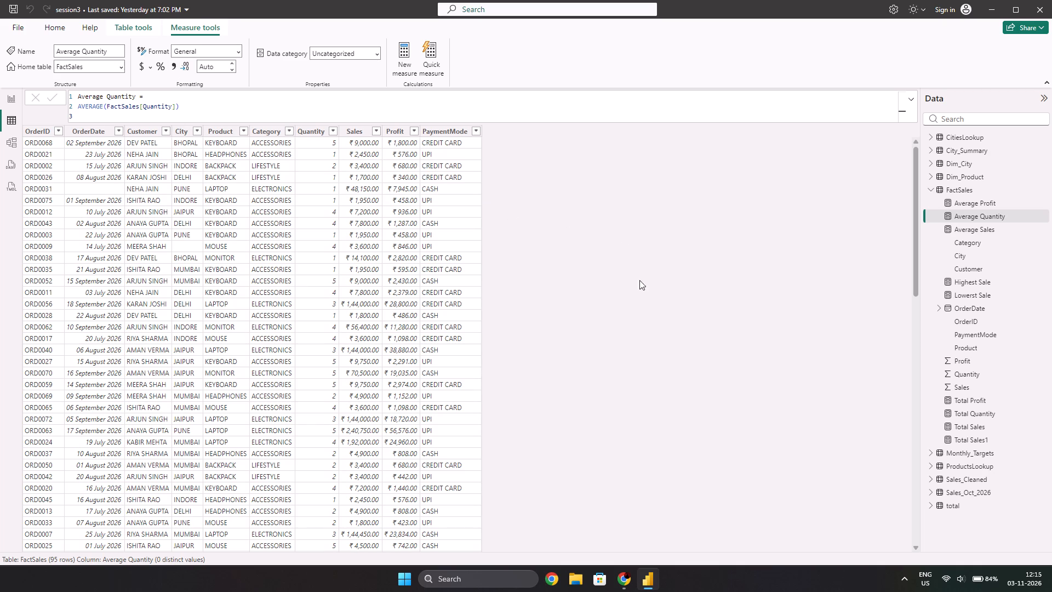
Return to the report view and remove the Total Sales1 card from Page 4.
{"action": "left_click", "coordinate": [9, 142]}
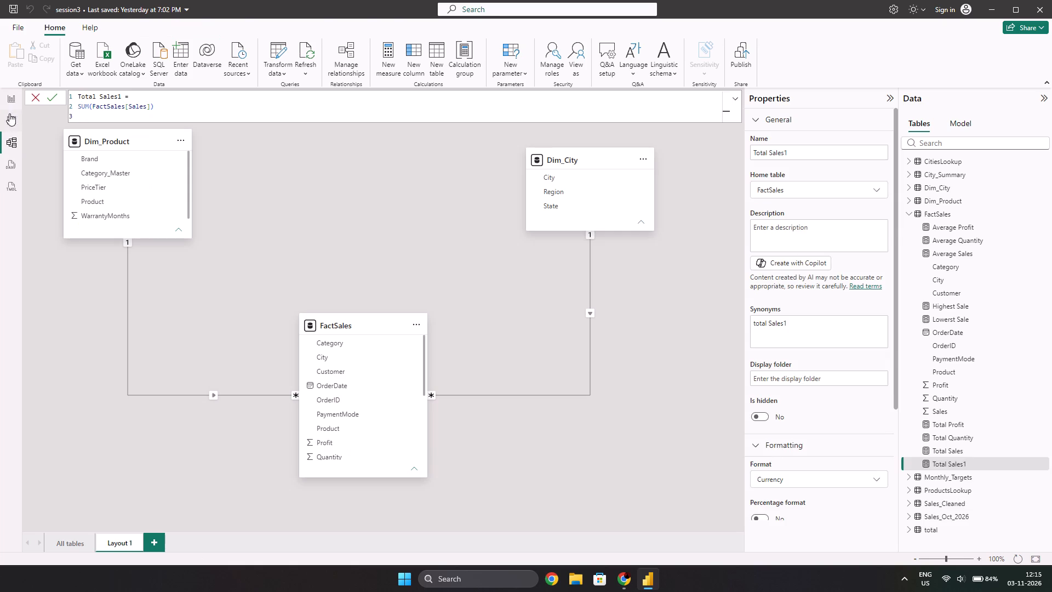
{"action": "left_click", "coordinate": [9, 102]}
{"action": "left_click", "coordinate": [583, 403]}
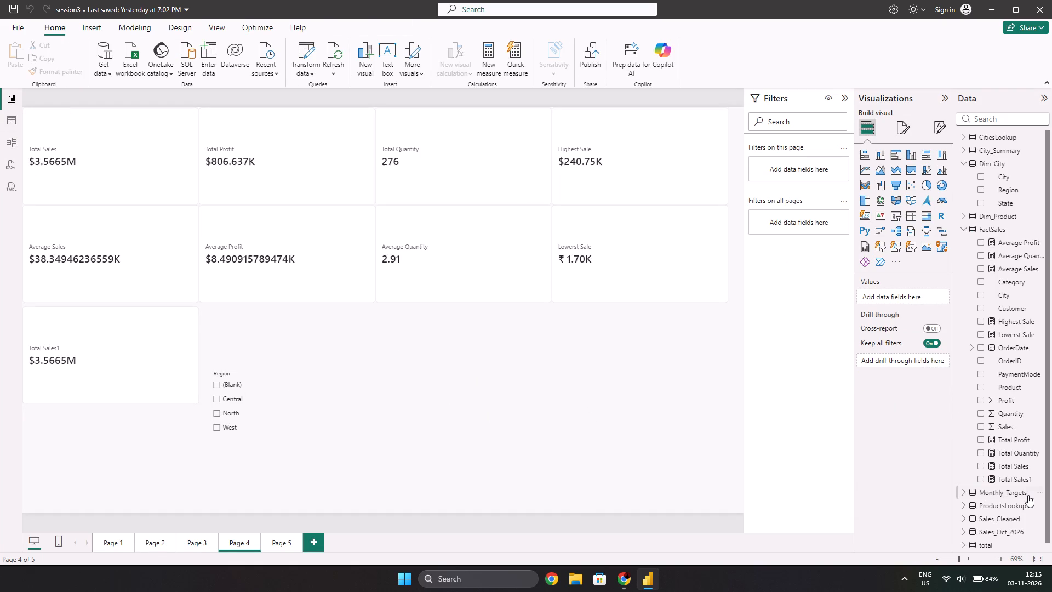
{"action": "left_click", "coordinate": [81, 345]}
{"action": "right_click", "coordinate": [104, 347]}
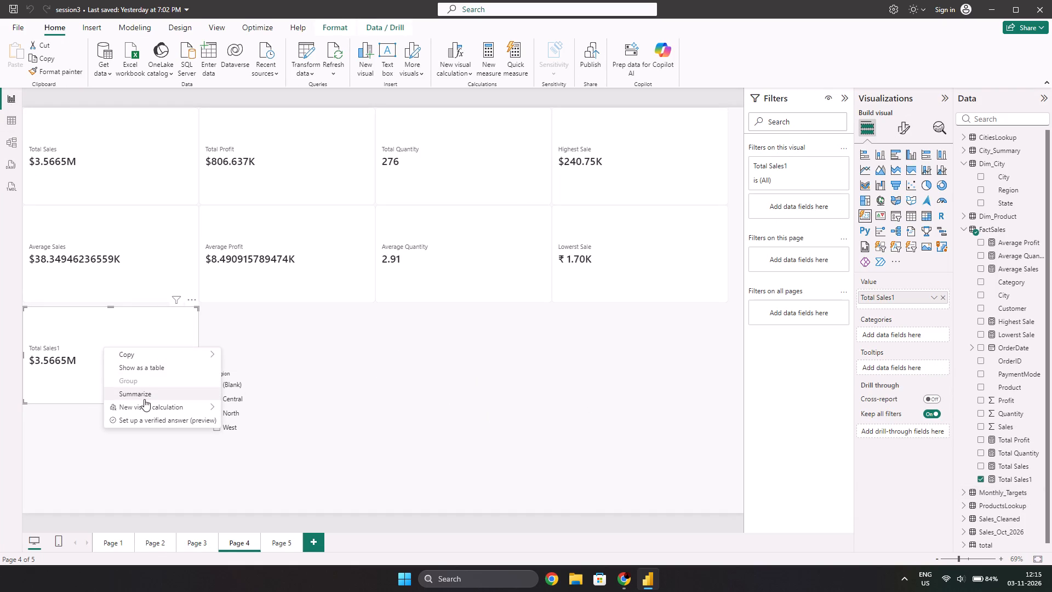
{"action": "left_click", "coordinate": [81, 321]}
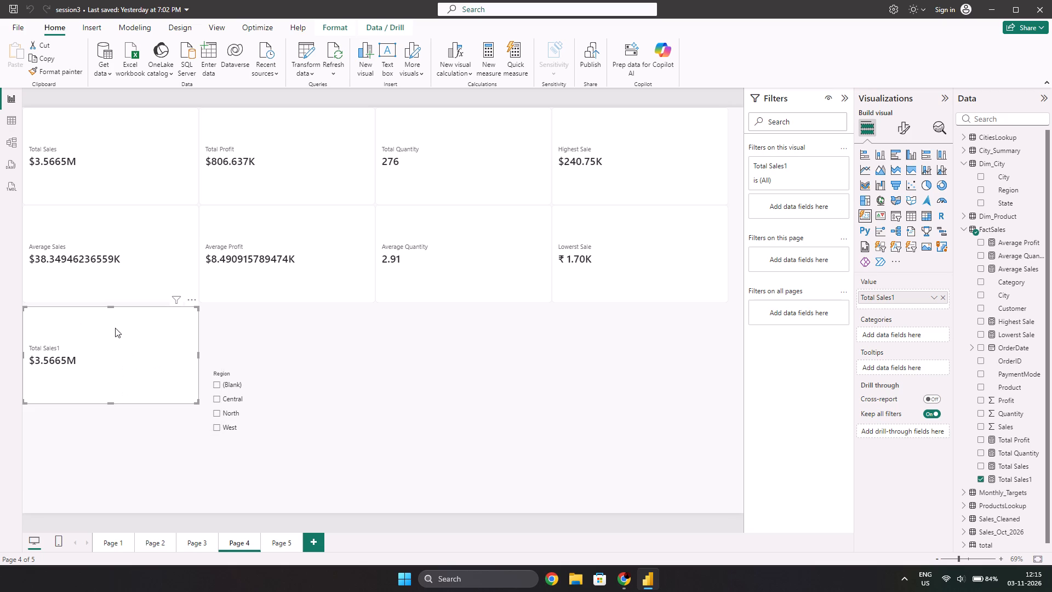
{"action": "right_click", "coordinate": [115, 326]}
{"action": "left_click", "coordinate": [115, 326]}
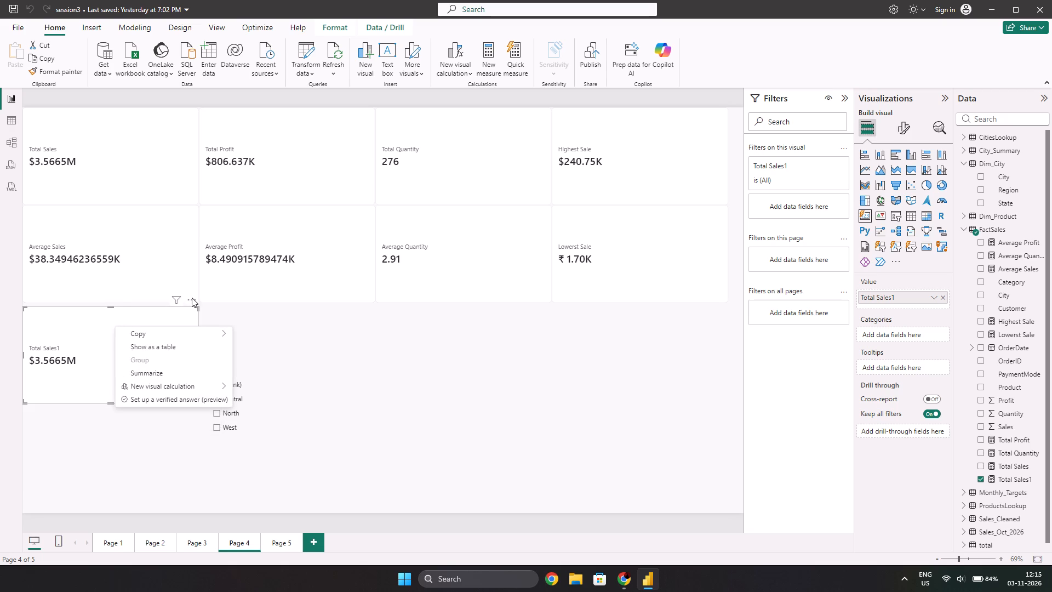
{"action": "left_click", "coordinate": [192, 292]}
{"action": "left_click", "coordinate": [192, 299]}
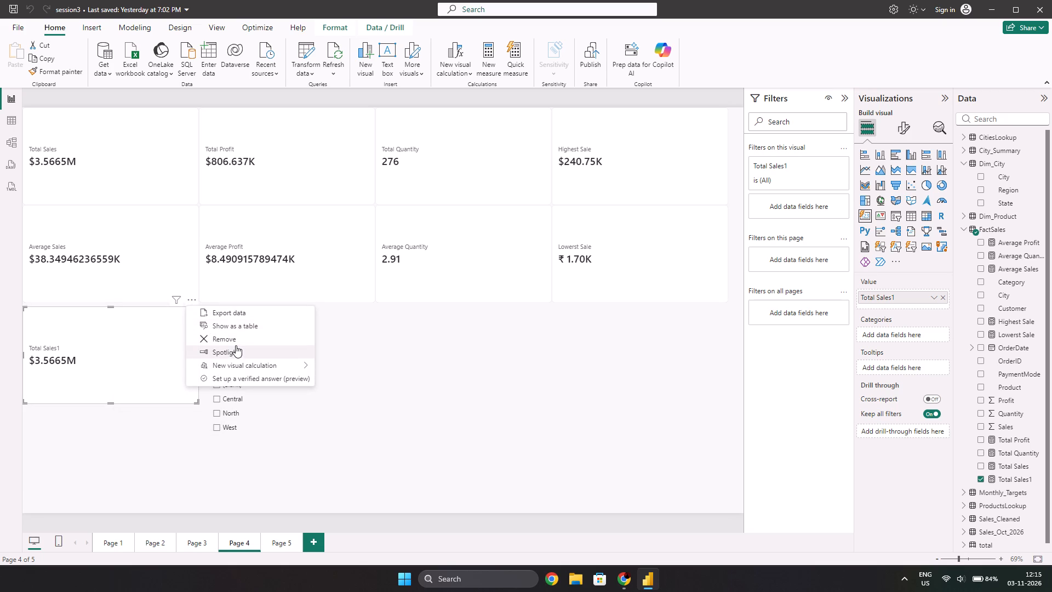
{"action": "left_click", "coordinate": [239, 338]}
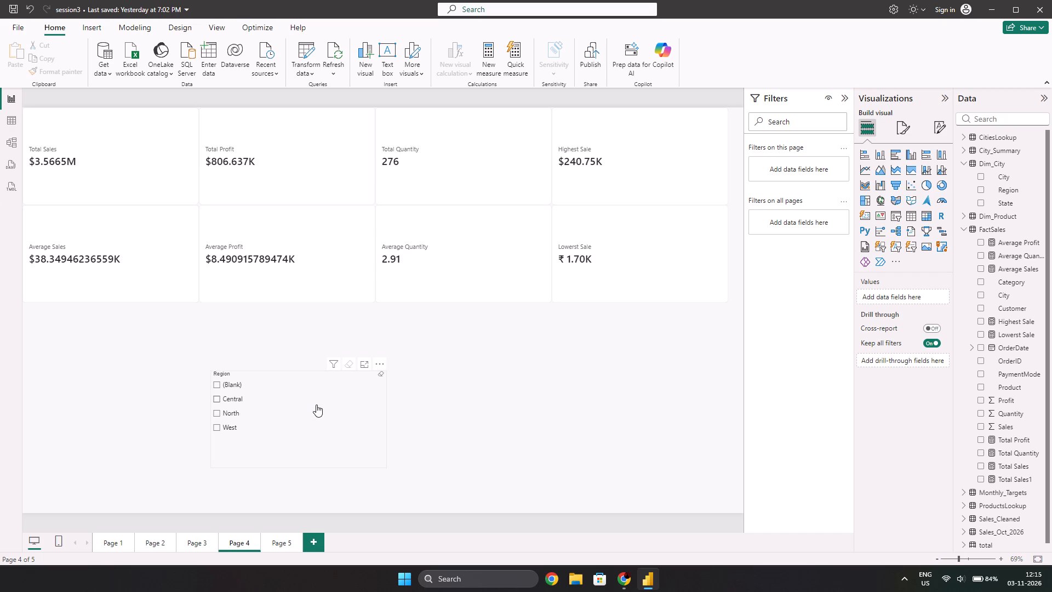
Switch to the DAX Aggregation Functions document in Chrome and copy the formula Total Orders = COUNTROWS(FactSales) from the COUNTROWS section.
{"action": "key", "text": "alt+Tab"}
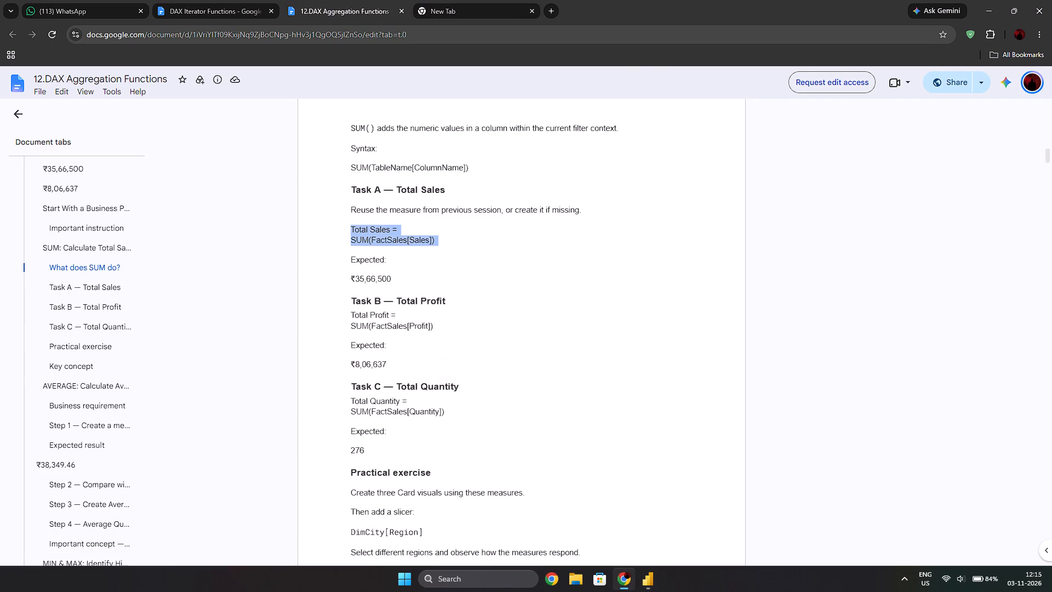
{"action": "scroll", "coordinate": [433, 317], "scroll_direction": "down", "scroll_amount": 9}
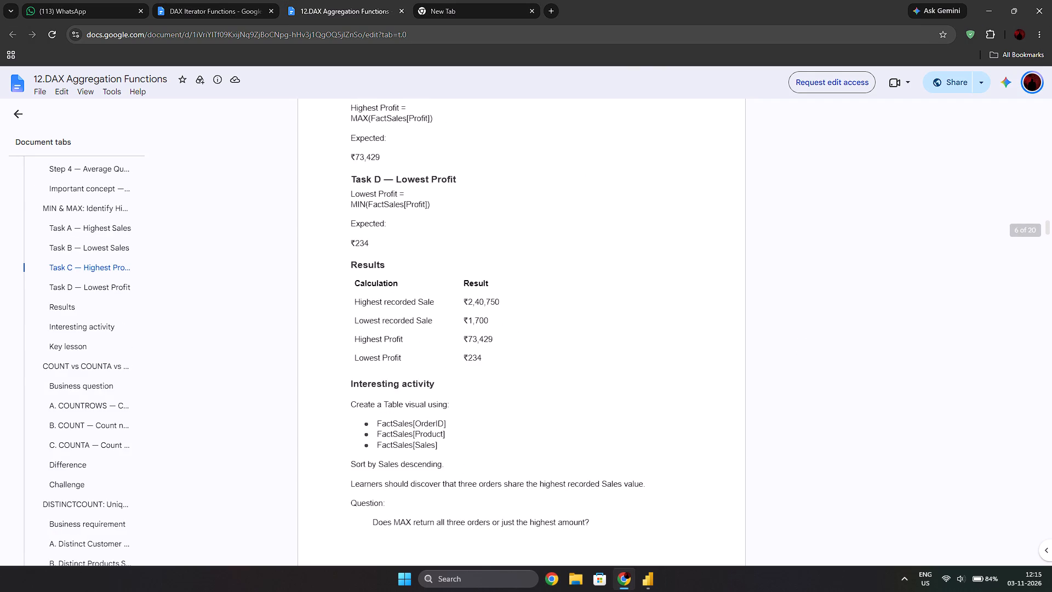
{"action": "scroll", "coordinate": [420, 247], "scroll_direction": "down", "scroll_amount": 1}
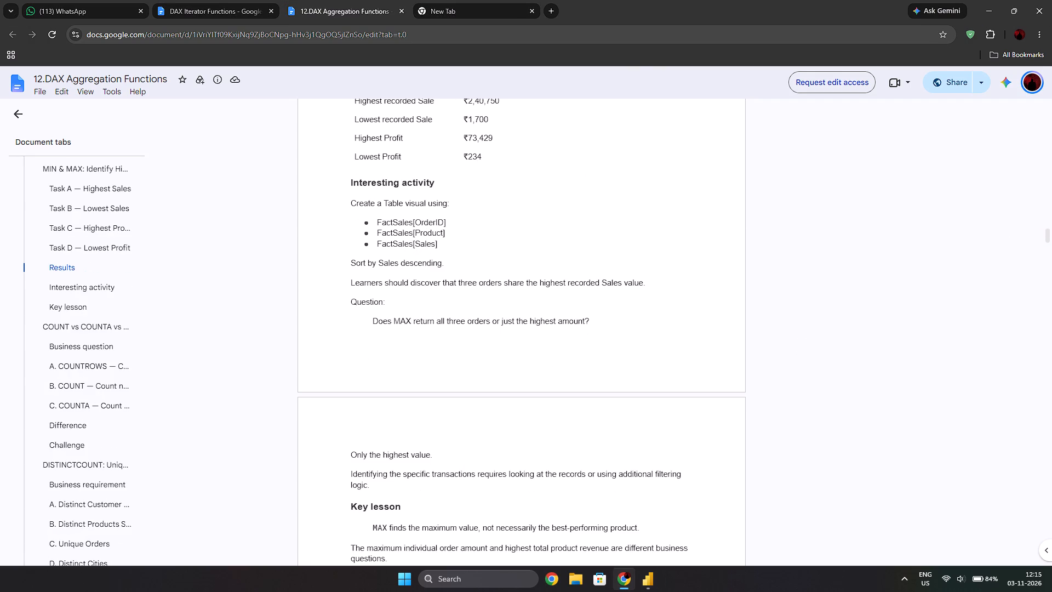
{"action": "scroll", "coordinate": [445, 247], "scroll_direction": "down", "scroll_amount": 2}
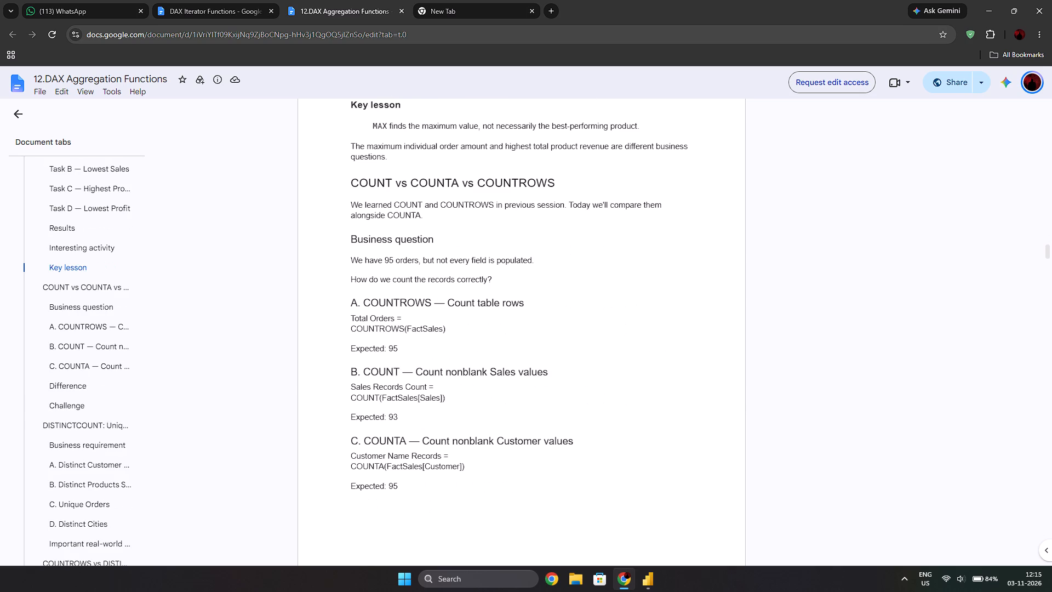
{"action": "left_click_drag", "start_coordinate": [450, 334], "coordinate": [338, 315]}
{"action": "key", "text": "ctrl+c"}
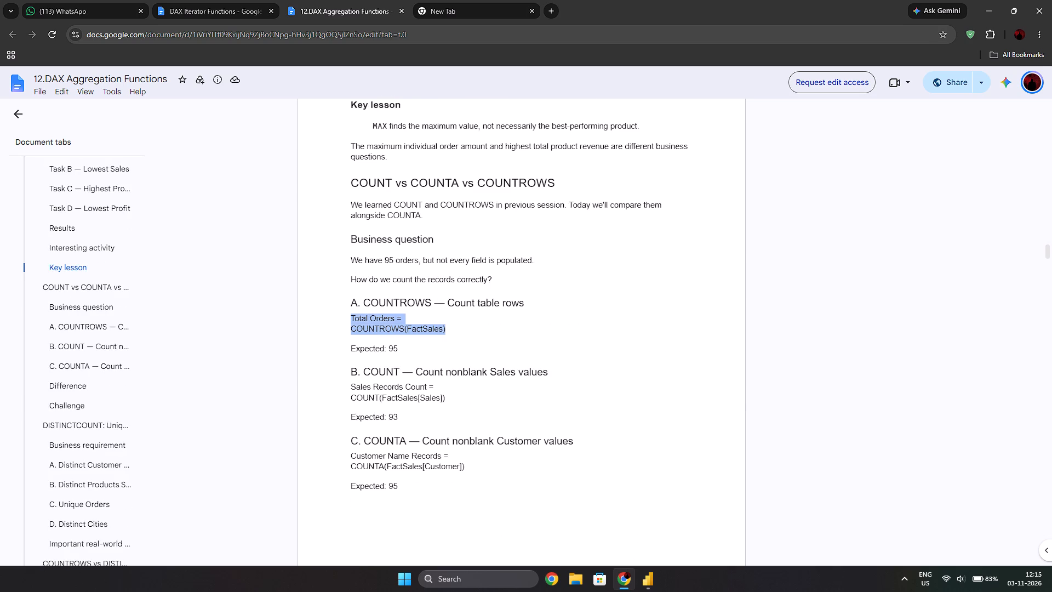
Switch back to Power BI and reposition the Region slicer near the middle of Page 4, below the cards.
{"action": "key", "text": "alt+Tab"}
{"action": "left_click_drag", "start_coordinate": [268, 411], "coordinate": [107, 368]}
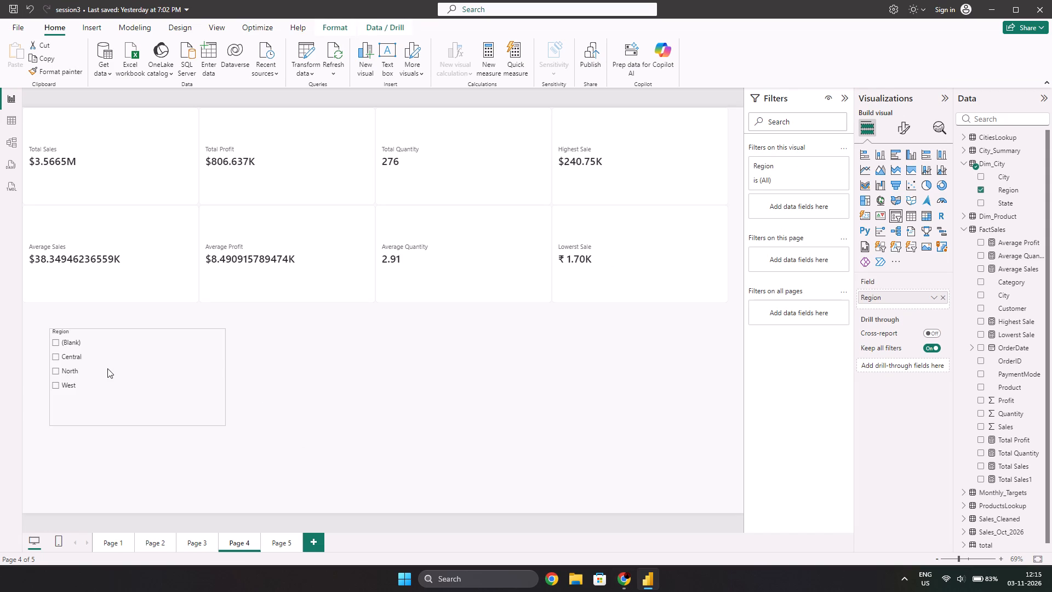
{"action": "left_click_drag", "start_coordinate": [107, 368], "coordinate": [340, 397]}
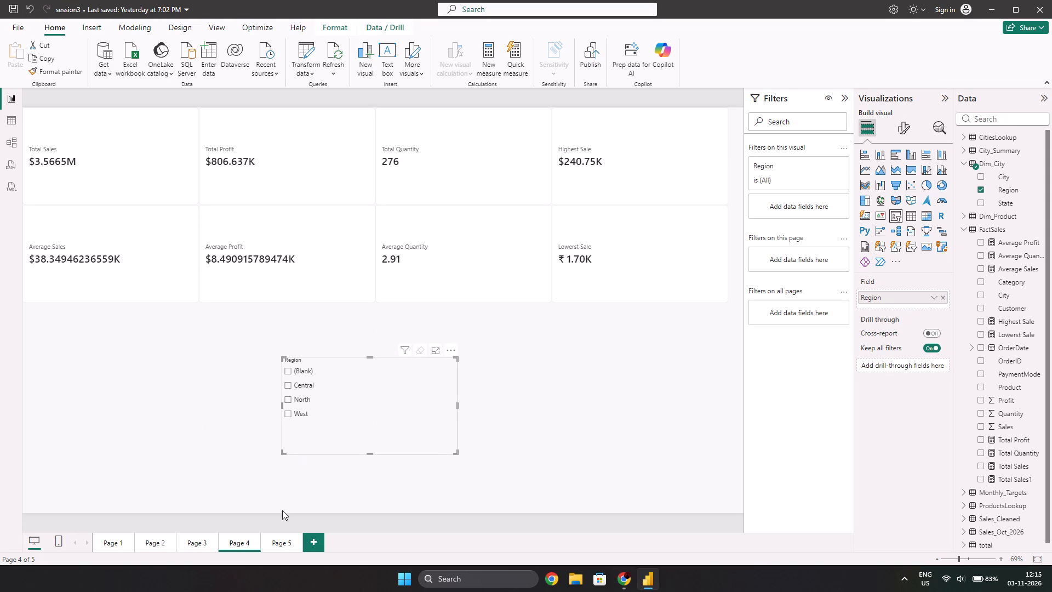
On Page 5, create the FactSales measure Total Orders = COUNTROWS(FactSales) from the copied formula.
{"action": "left_click", "coordinate": [278, 541]}
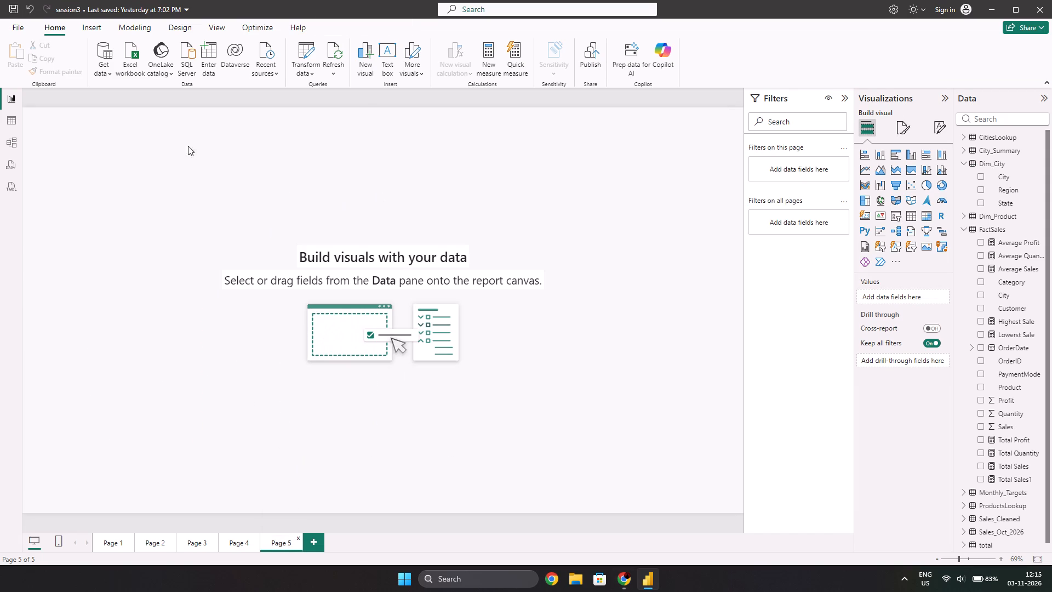
{"action": "right_click", "coordinate": [1005, 226]}
{"action": "left_click", "coordinate": [948, 251]}
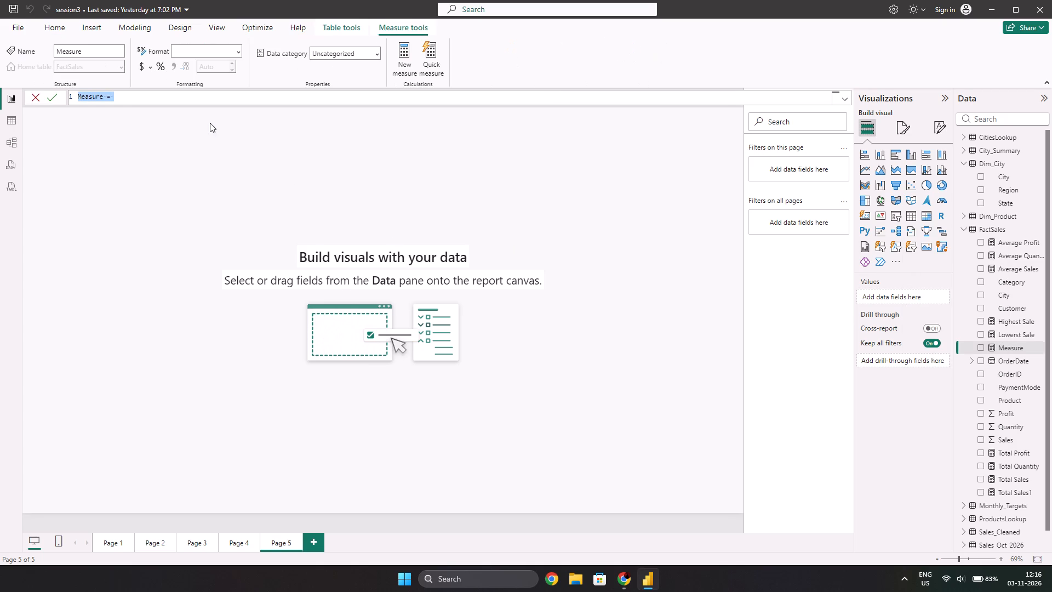
{"action": "key", "text": "ctrl+v"}
{"action": "key", "text": "Return"}
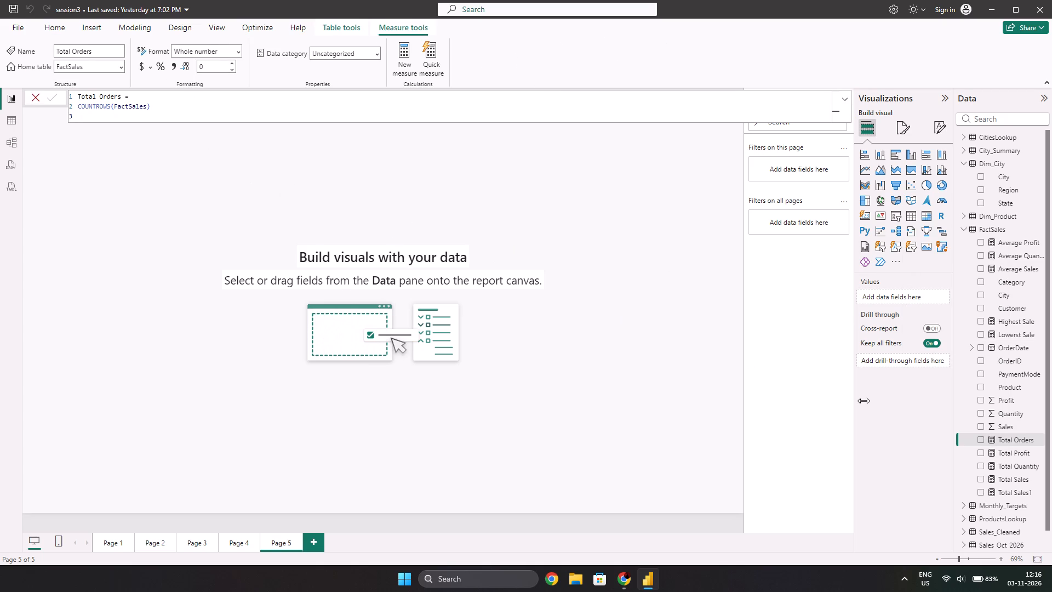
Add the Total Orders measure to Page 5 as a Card visual.
{"action": "left_click", "coordinate": [982, 440]}
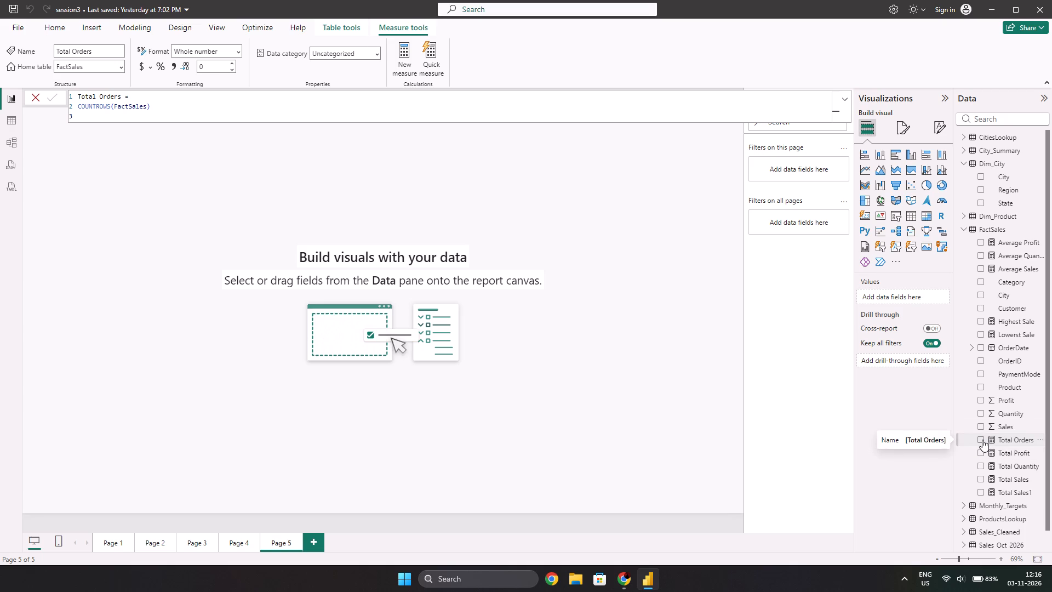
{"action": "left_click", "coordinate": [866, 217]}
{"action": "left_click", "coordinate": [870, 213]}
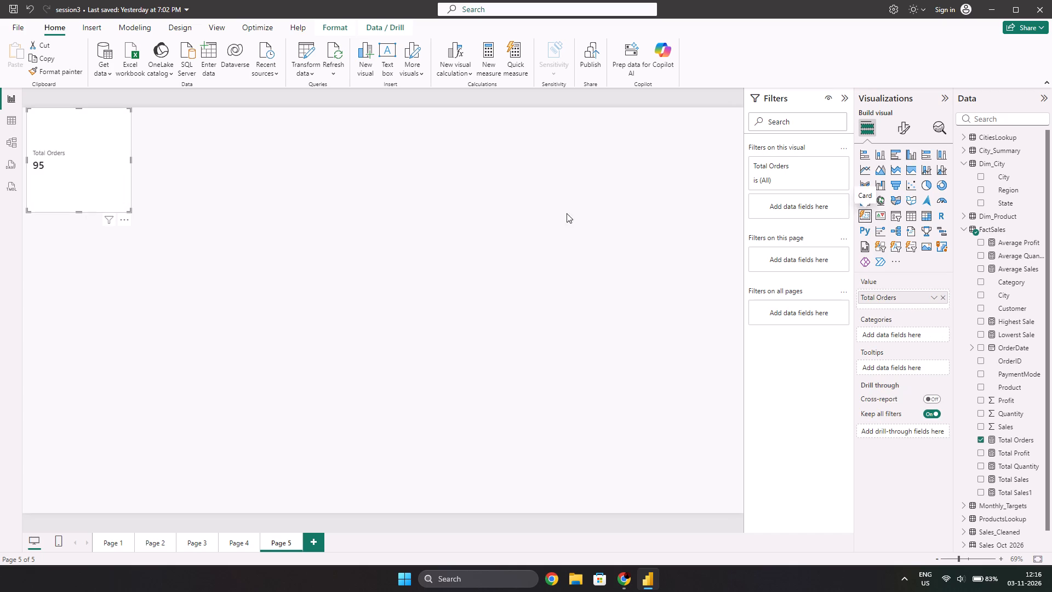
{"action": "left_click", "coordinate": [298, 217]}
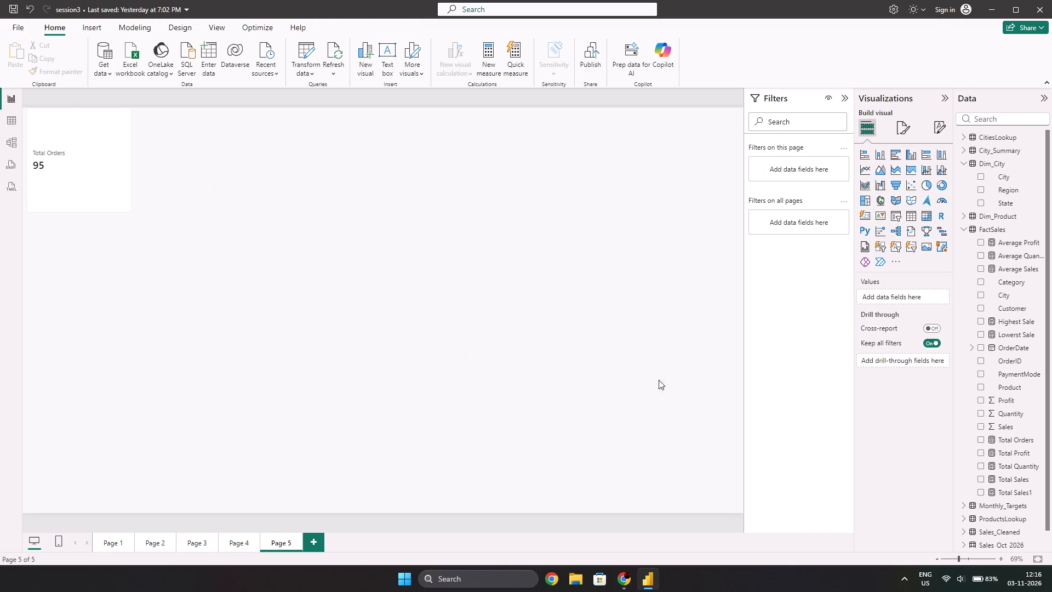
Switch to the Chrome document and copy the formula Sales Records Count = COUNT(FactSales[Sales]).
{"action": "key", "text": "alt+Tab"}
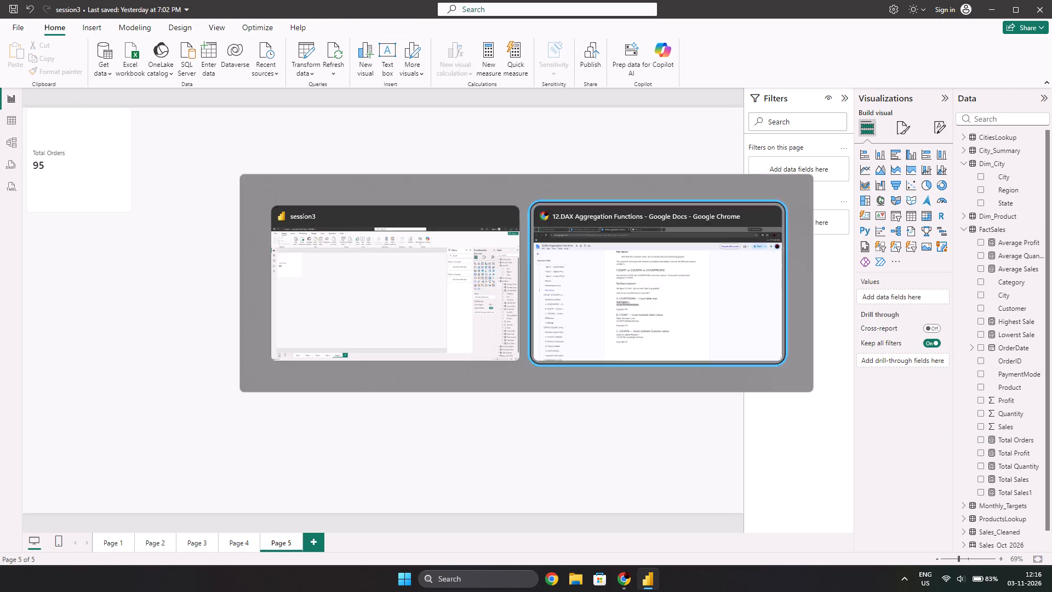
{"action": "left_click_drag", "start_coordinate": [446, 399], "coordinate": [426, 395]}
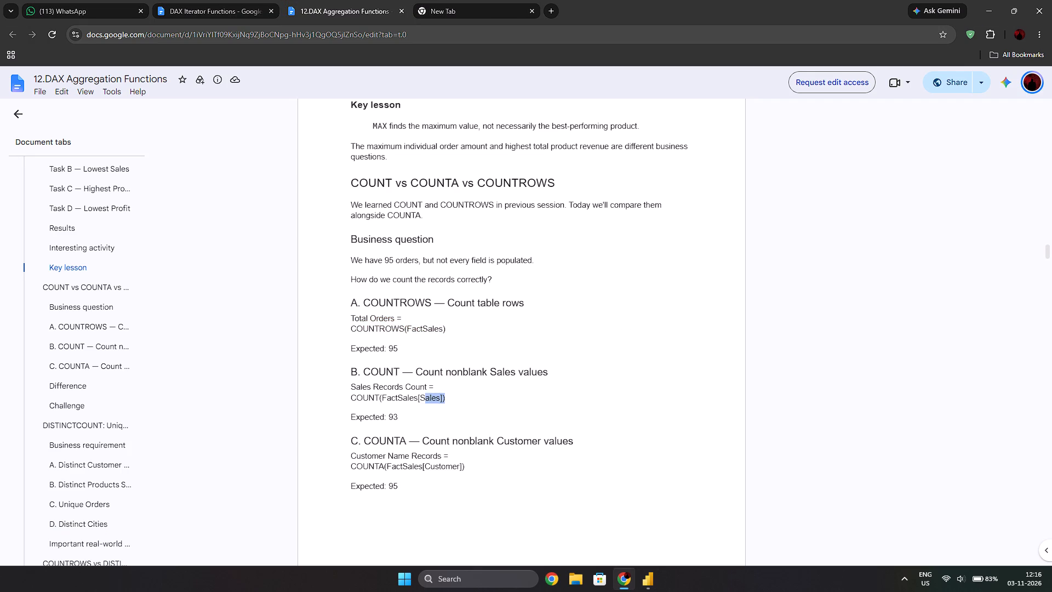
{"action": "left_click_drag", "start_coordinate": [426, 395], "coordinate": [344, 384]}
{"action": "key", "text": "ctrl+c"}
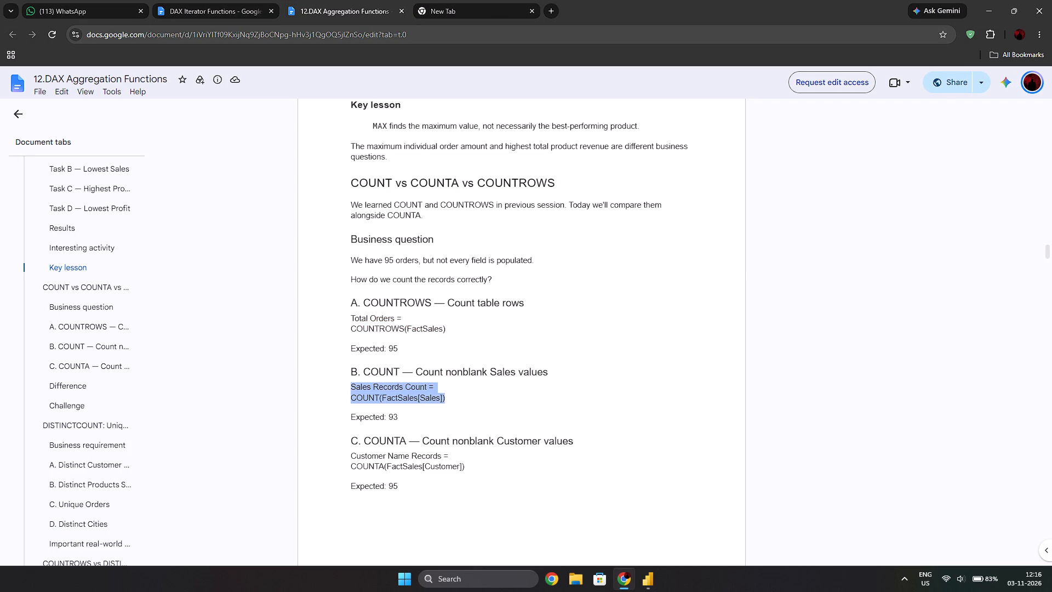
Switch to Power BI and create the FactSales measure Sales Records Count = COUNT(FactSales[Sales]) from the copied formula.
{"action": "key", "text": "alt+Tab"}
{"action": "right_click", "coordinate": [981, 230]}
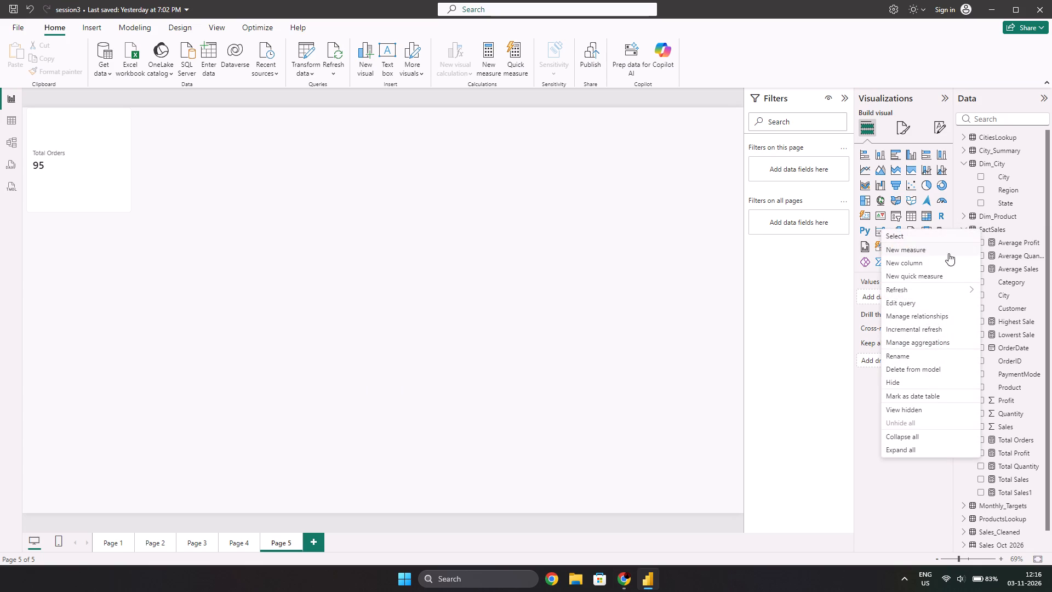
{"action": "left_click", "coordinate": [925, 252]}
{"action": "left_click", "coordinate": [221, 263]}
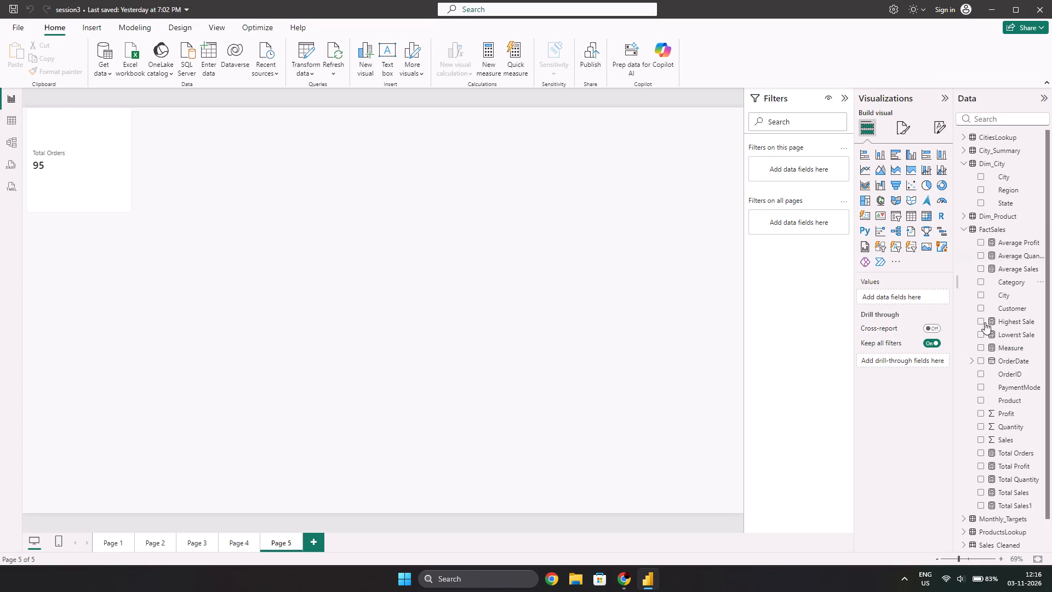
{"action": "right_click", "coordinate": [998, 234]}
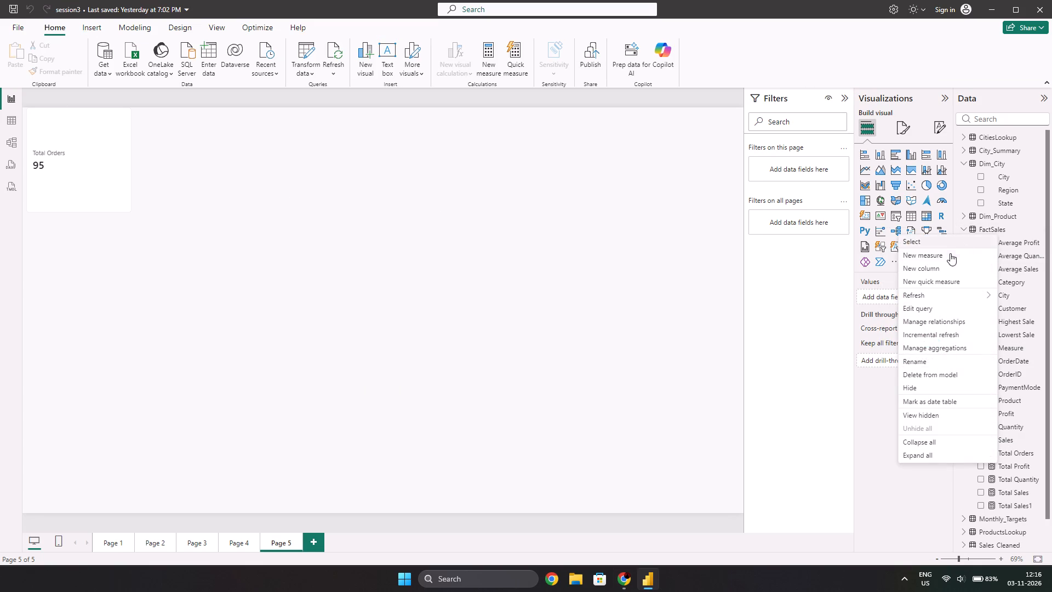
{"action": "left_click", "coordinate": [946, 259]}
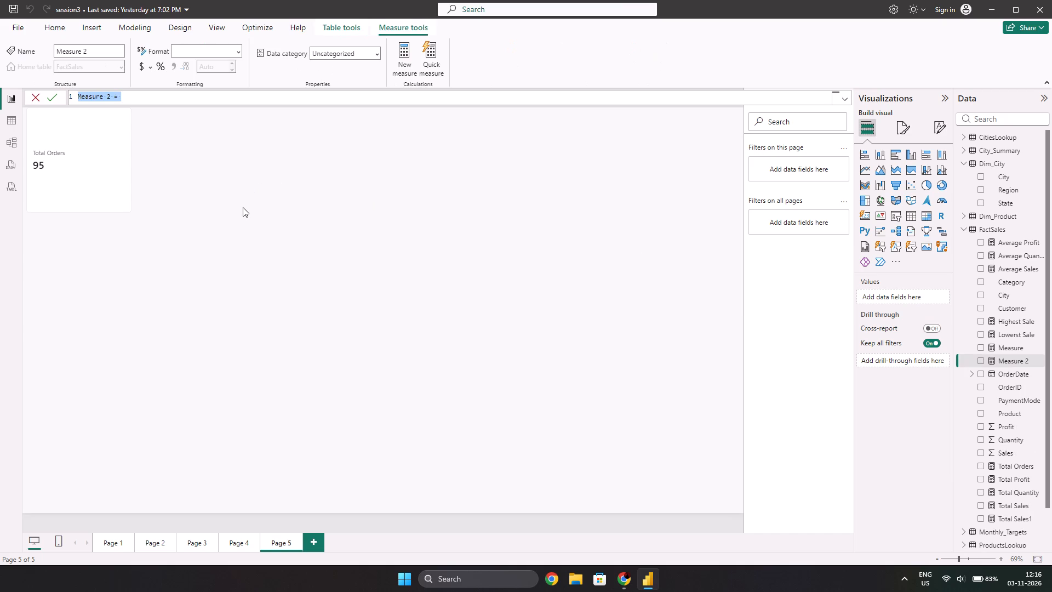
{"action": "key", "text": "ctrl+v"}
{"action": "key", "text": "Return"}
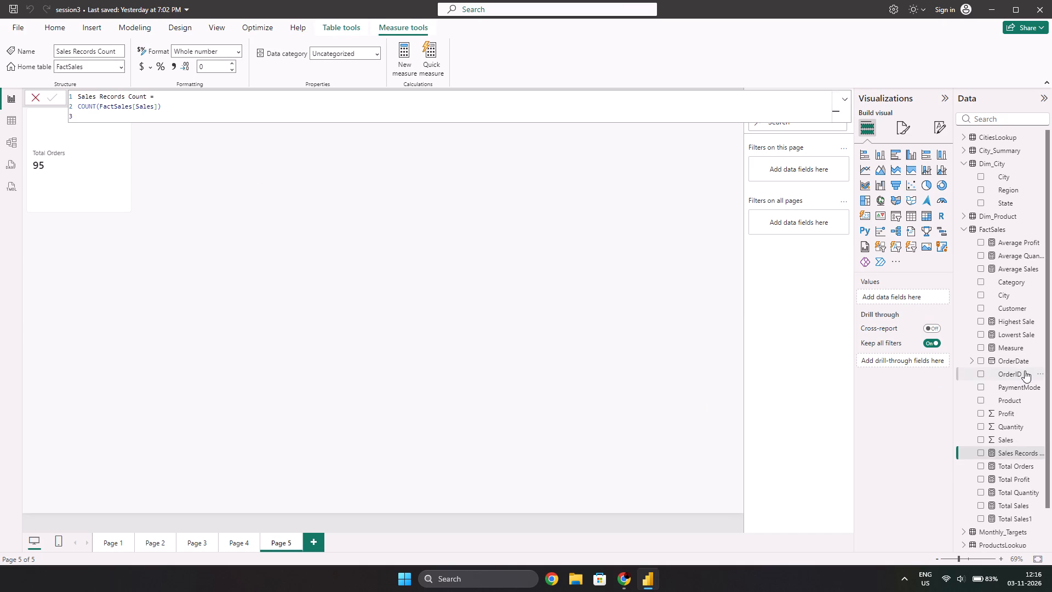
Replace the empty FactSales measure named Measure with Customer Name Records = COUNTA(FactSales[Customer]), copied from the Chrome document.
{"action": "left_click", "coordinate": [1019, 348]}
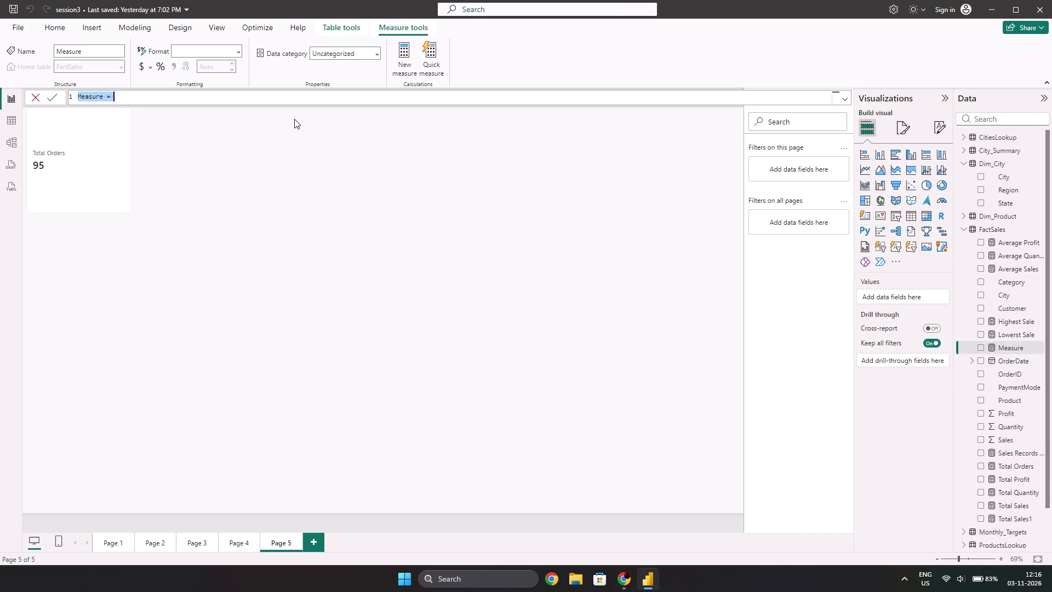
{"action": "key", "text": "alt+Tab"}
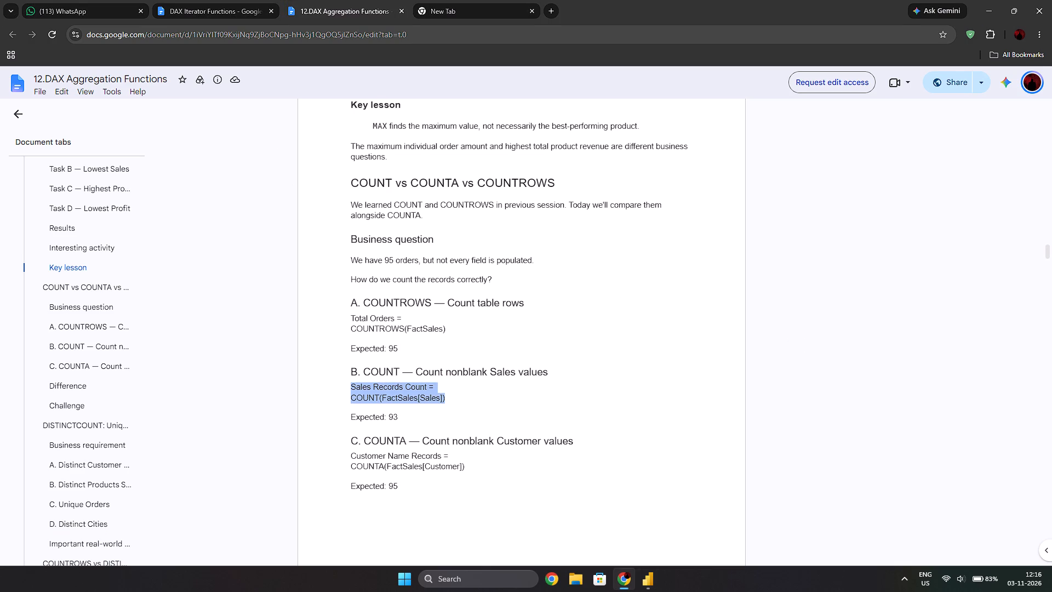
{"action": "left_click_drag", "start_coordinate": [471, 470], "coordinate": [350, 460]}
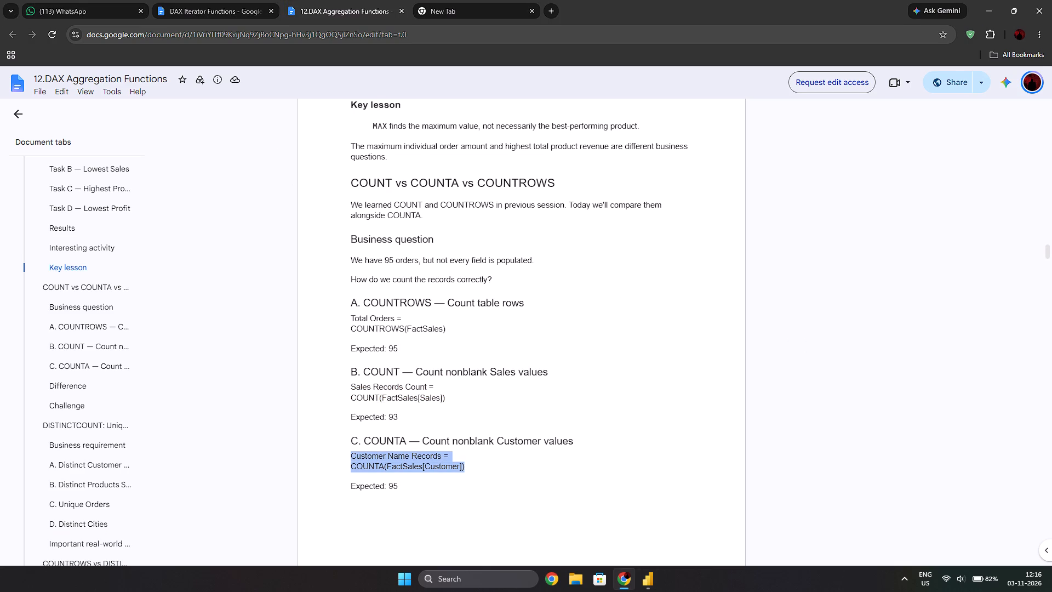
{"action": "key", "text": "ctrl+c"}
{"action": "key", "text": "alt+Tab"}
{"action": "key", "text": "ctrl+v"}
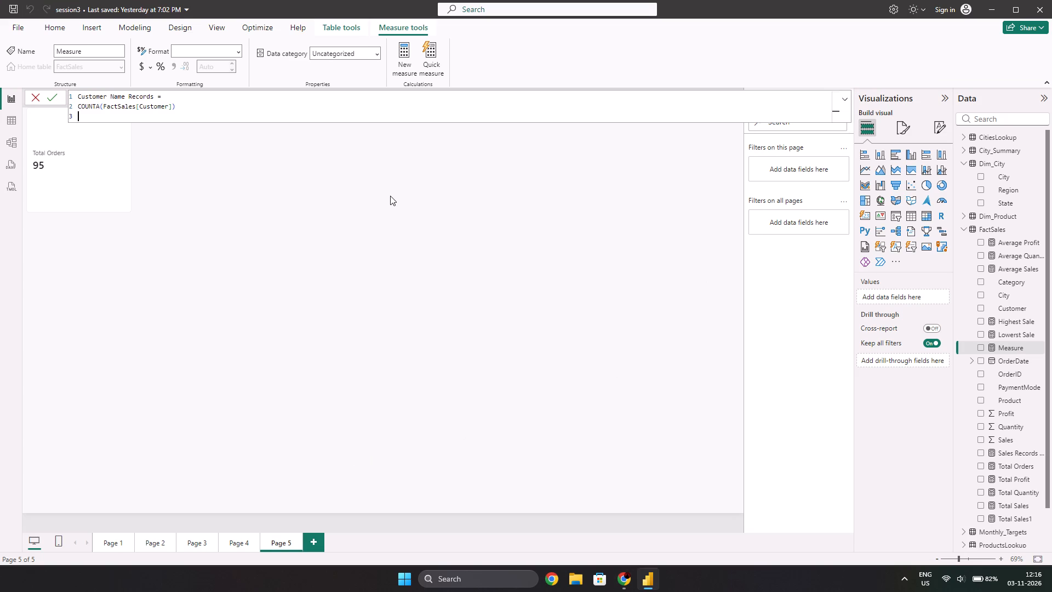
{"action": "key", "text": "Return"}
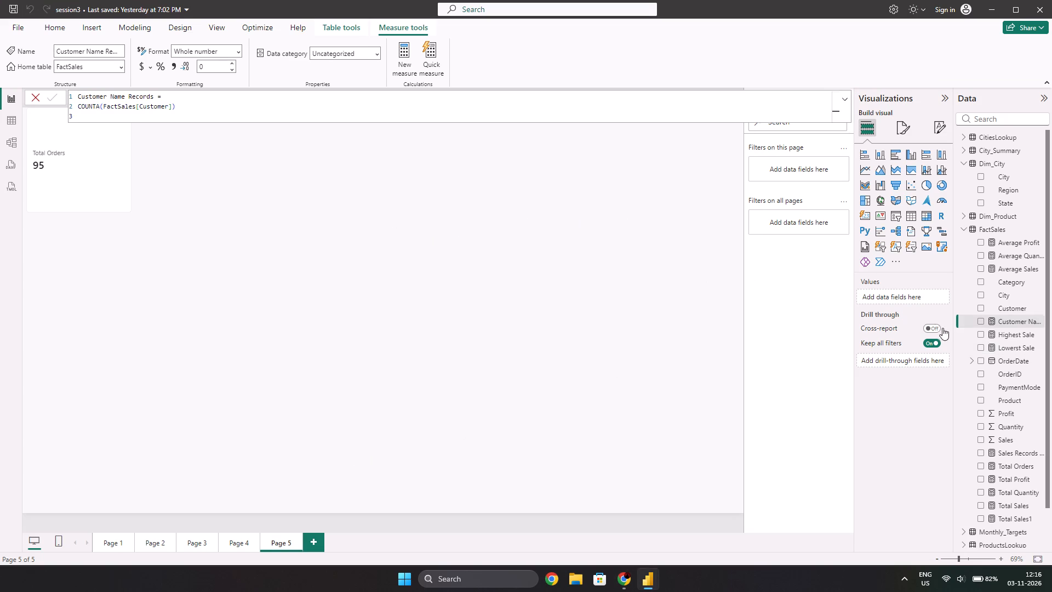
Add Customer Name Records to Page 5 as a Card, placed right of Total Orders with room for another card between.
{"action": "left_click", "coordinate": [983, 325]}
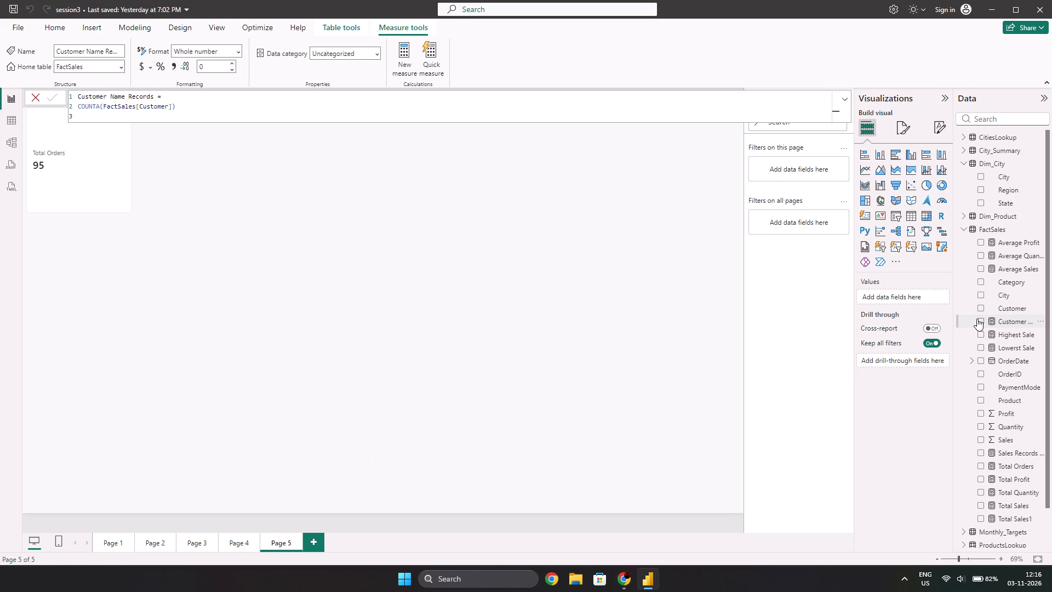
{"action": "left_click", "coordinate": [981, 322]}
{"action": "left_click", "coordinate": [866, 217]}
{"action": "left_click_drag", "start_coordinate": [70, 253], "coordinate": [327, 165]}
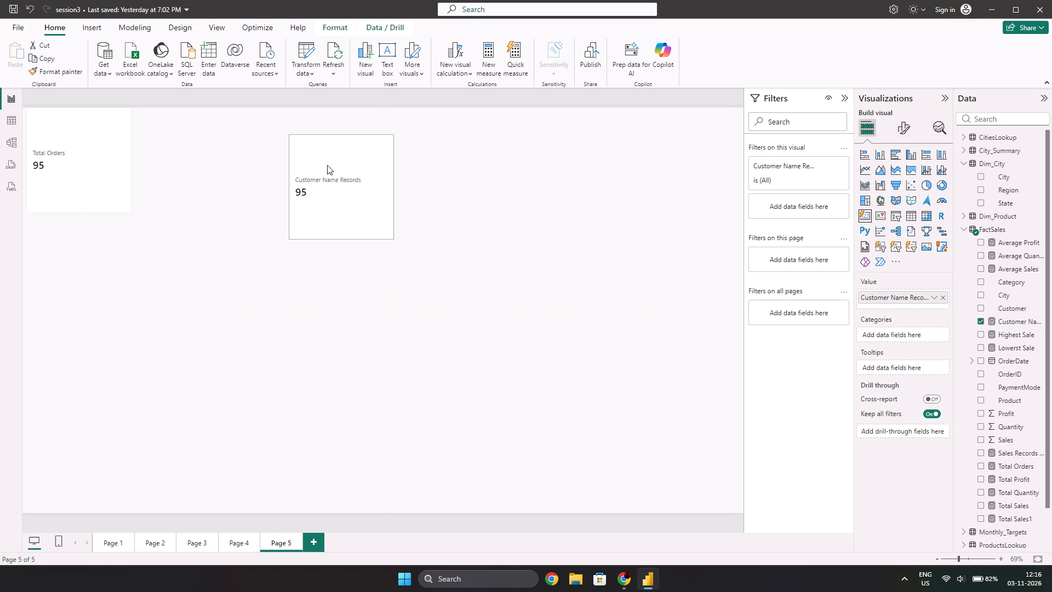
{"action": "left_click_drag", "start_coordinate": [327, 165], "coordinate": [294, 140]}
{"action": "left_click", "coordinate": [432, 297]}
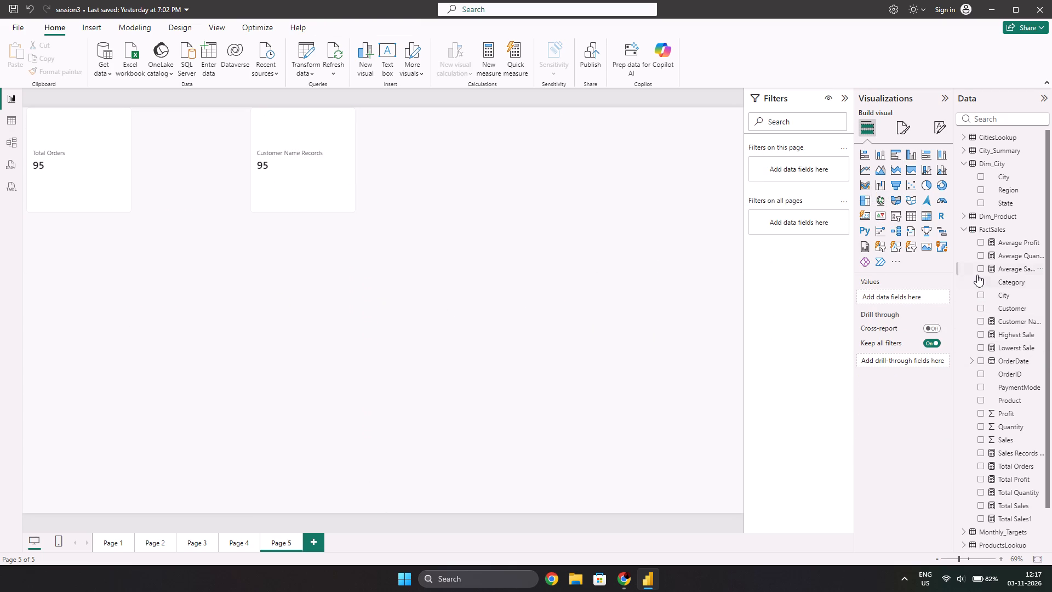
Add Sales Records Count as a Card between the Total Orders and Customer Name Records cards, aligning all three edge to edge.
{"action": "left_click", "coordinate": [981, 457]}
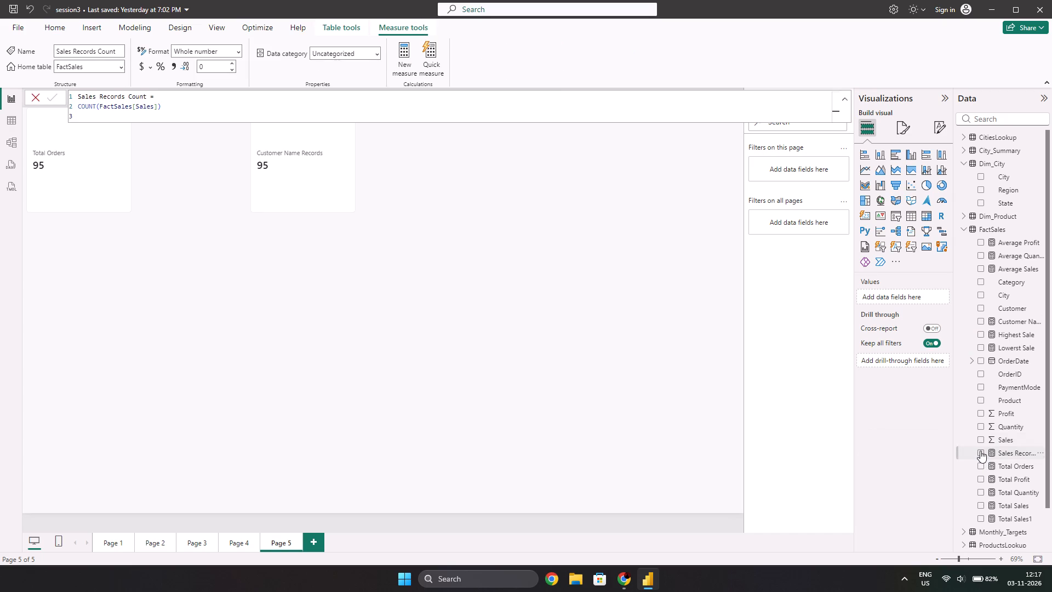
{"action": "left_click", "coordinate": [980, 451]}
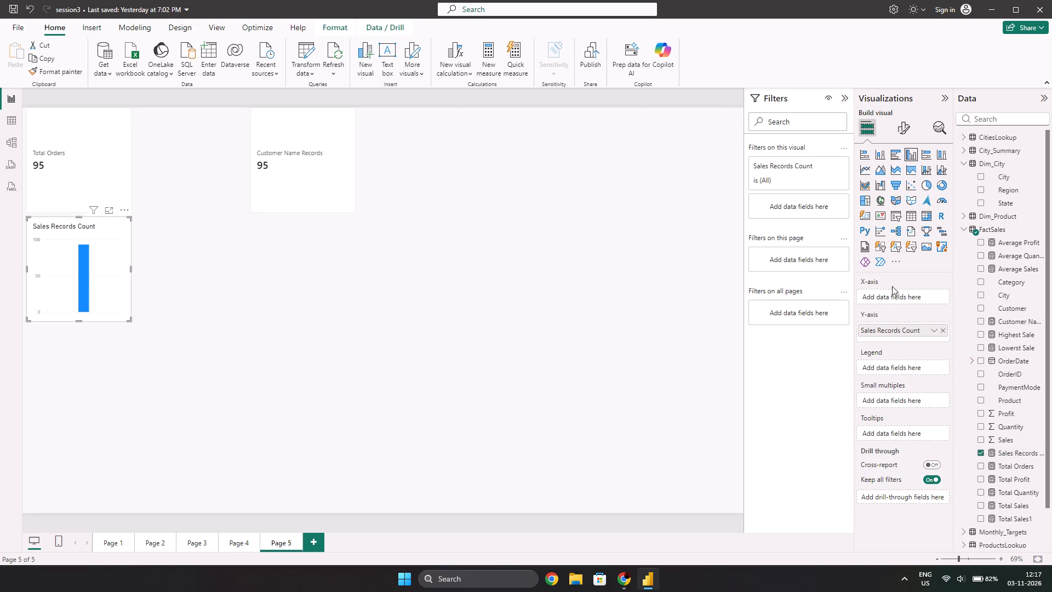
{"action": "left_click", "coordinate": [861, 209]}
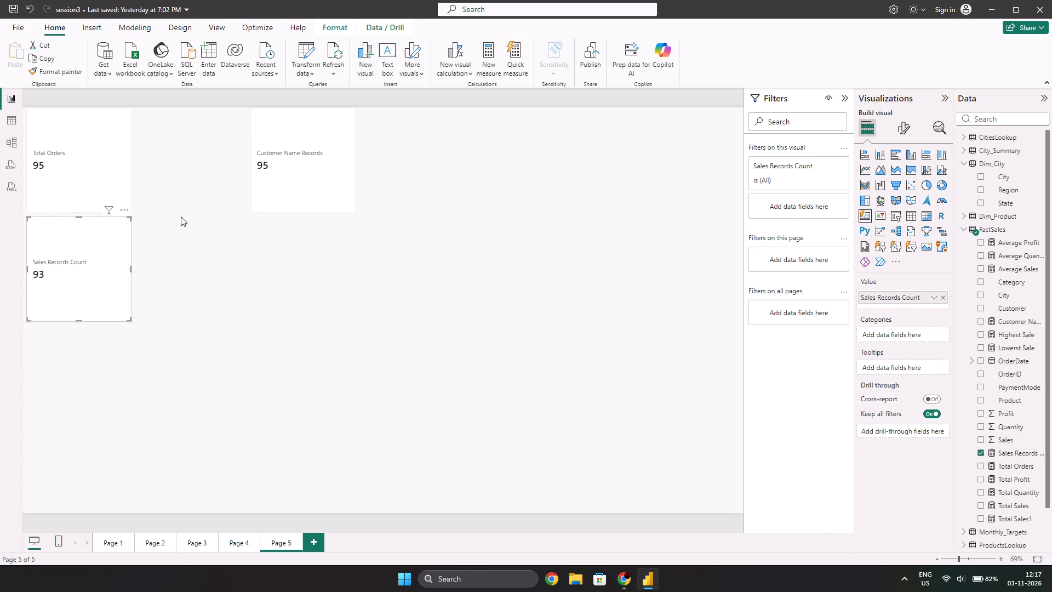
{"action": "left_click_drag", "start_coordinate": [104, 255], "coordinate": [208, 146]}
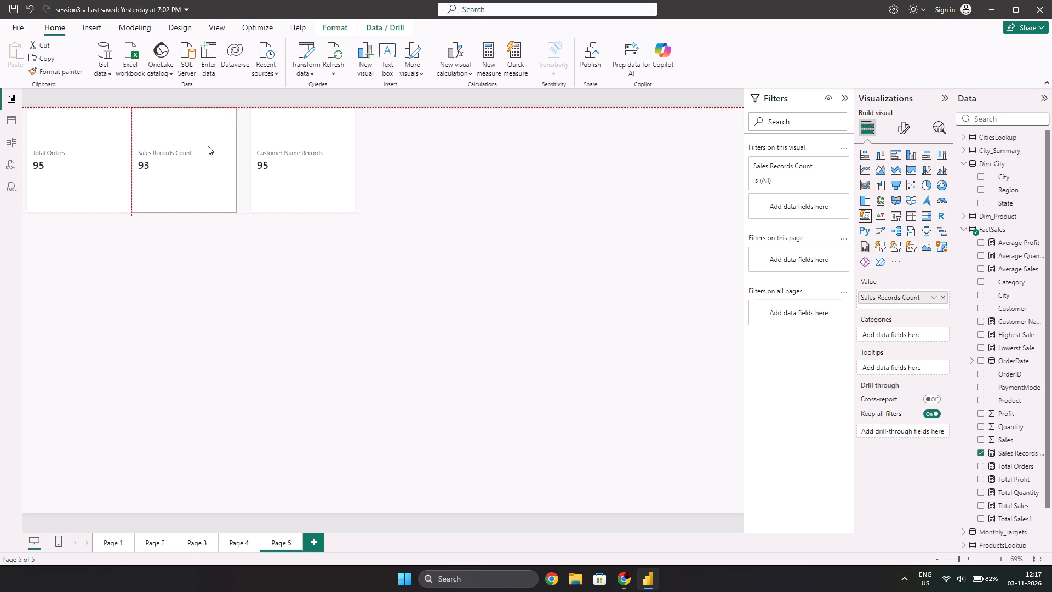
{"action": "left_click_drag", "start_coordinate": [208, 146], "coordinate": [208, 150]}
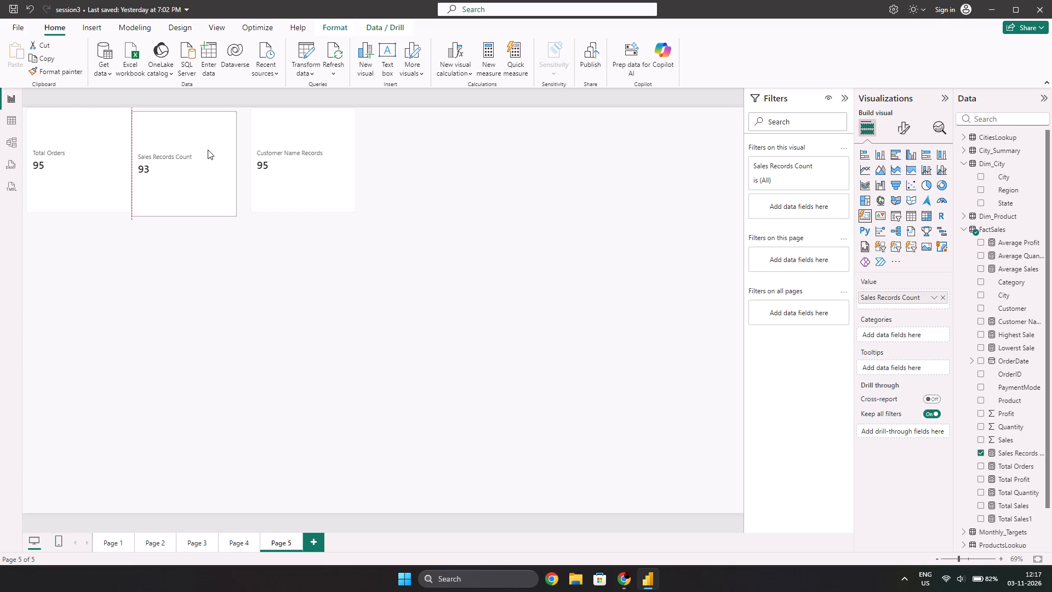
{"action": "left_click_drag", "start_coordinate": [208, 150], "coordinate": [206, 148]}
{"action": "left_click_drag", "start_coordinate": [290, 150], "coordinate": [279, 150]}
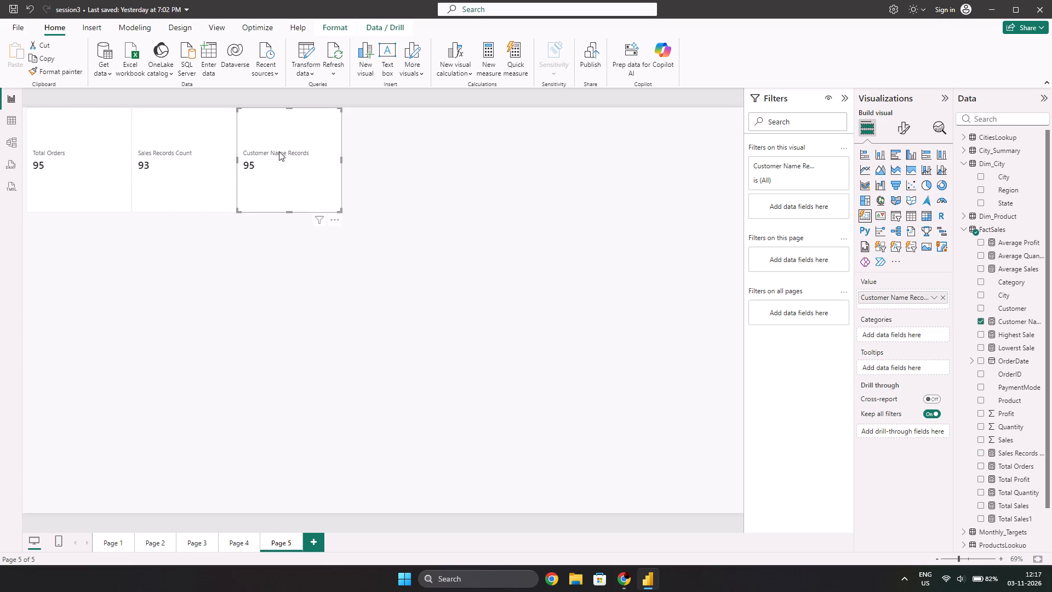
{"action": "left_click_drag", "start_coordinate": [200, 372], "coordinate": [192, 371]}
Switch to the Chrome document and copy the formula Distinct Products Sold = DISTINCTCOUNT(FactSales[Product]) from the DISTINCTCOUNT section.
{"action": "key", "text": "alt+Tab"}
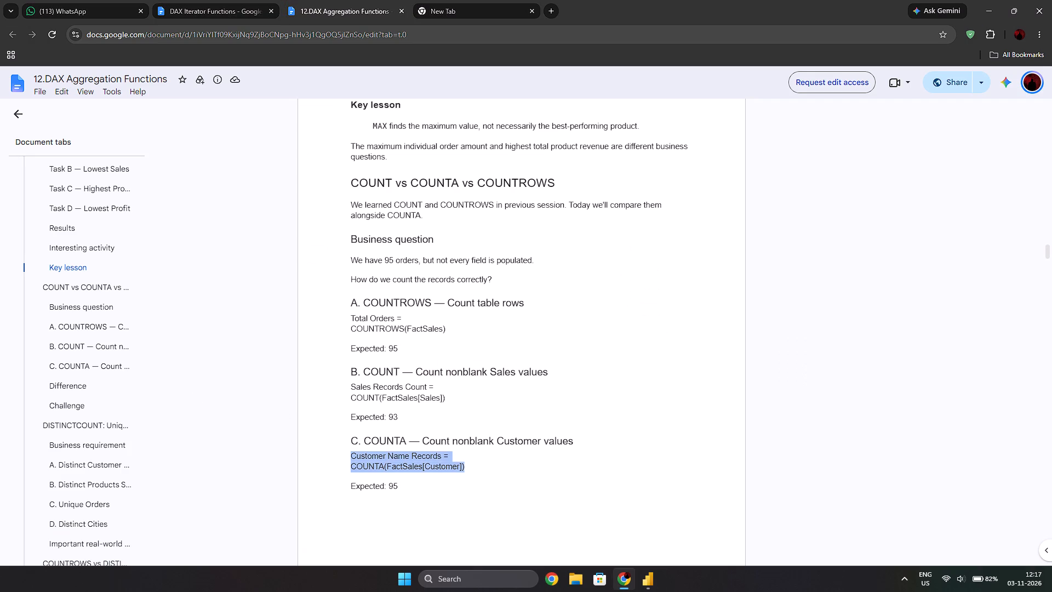
{"action": "left_click", "coordinate": [599, 457]}
{"action": "scroll", "coordinate": [584, 449], "scroll_direction": "down", "scroll_amount": 1}
{"action": "scroll", "coordinate": [528, 395], "scroll_direction": "down", "scroll_amount": 2}
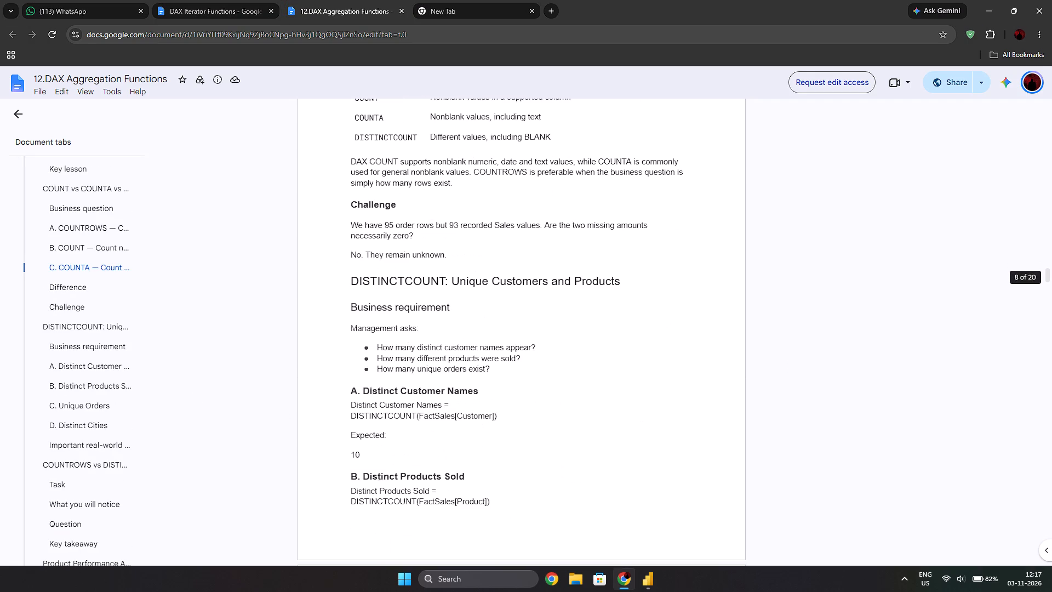
{"action": "scroll", "coordinate": [465, 336], "scroll_direction": "down", "scroll_amount": 1}
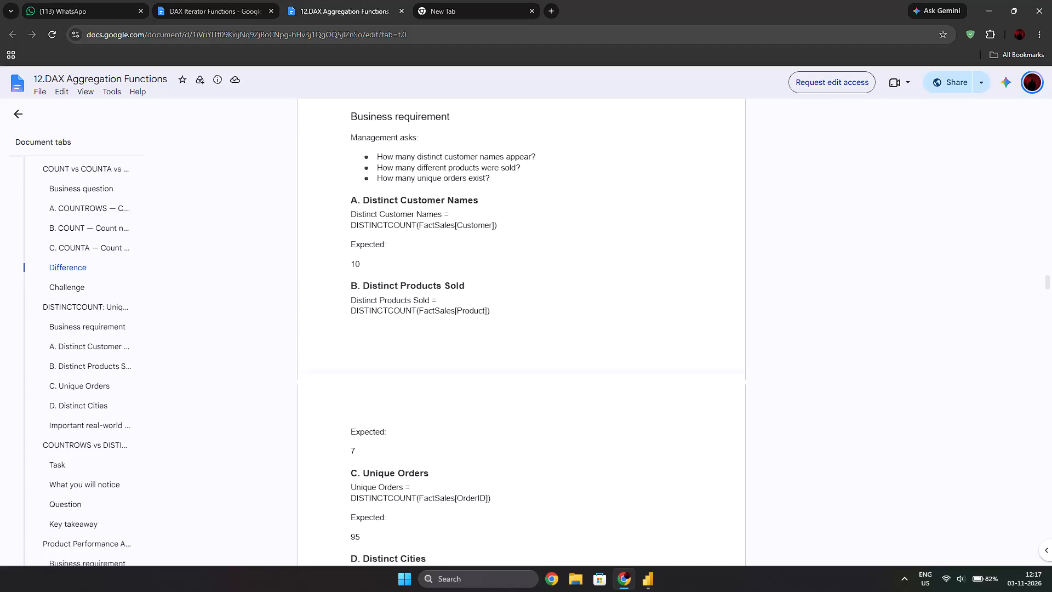
{"action": "left_click_drag", "start_coordinate": [501, 299], "coordinate": [323, 290]}
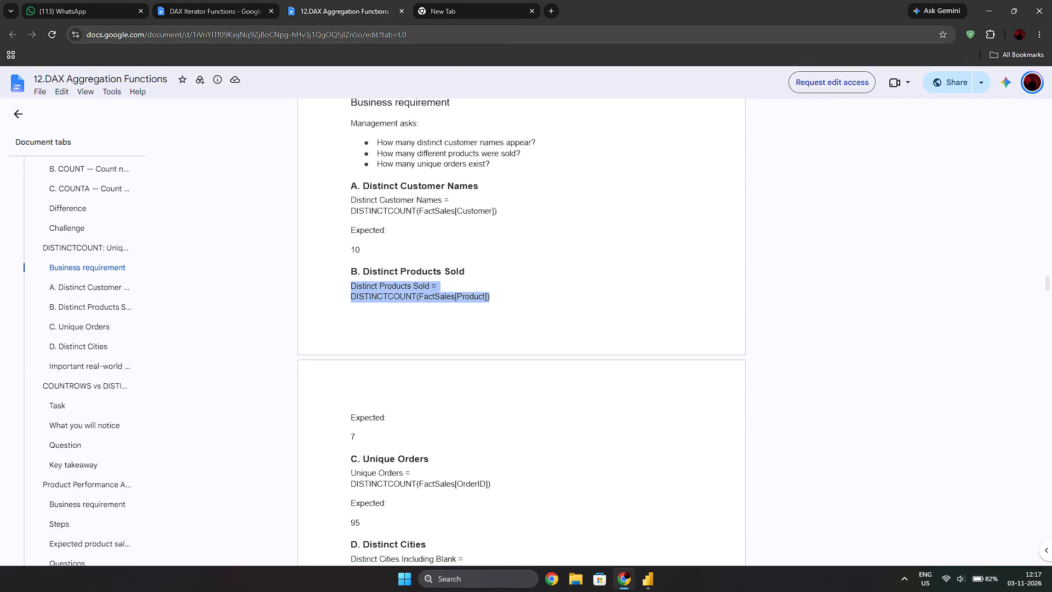
{"action": "key", "text": "ctrl+c"}
{"action": "key", "text": "space"}
{"action": "key", "text": "Tab"}
Switch to Power BI and create the FactSales measure Distinct Products Sold = DISTINCTCOUNT(FactSales[Product]) from the copied formula.
{"action": "key", "text": "alt+Tab"}
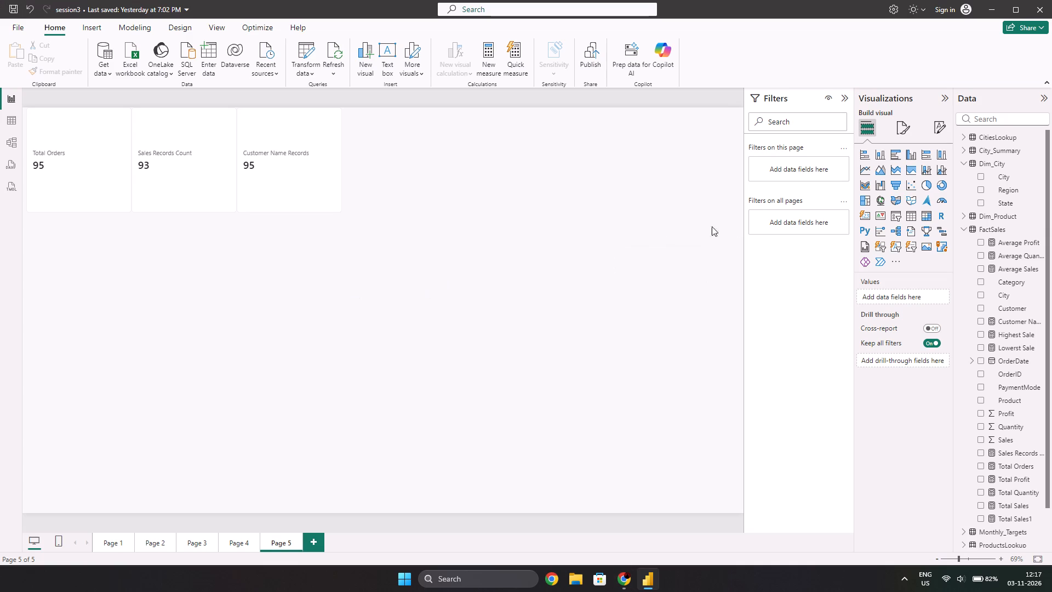
{"action": "right_click", "coordinate": [986, 229]}
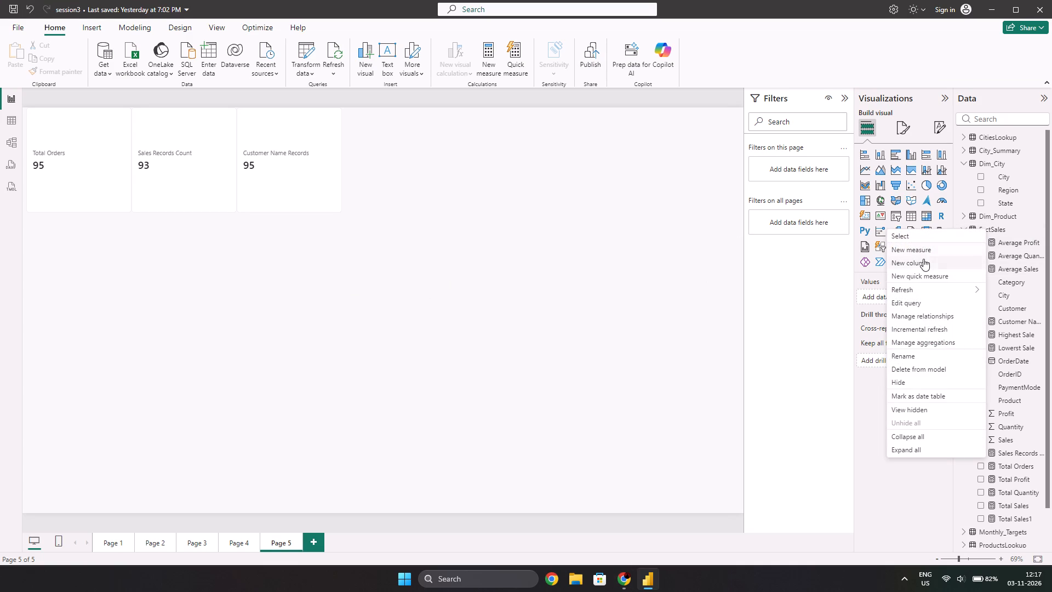
{"action": "left_click", "coordinate": [919, 248]}
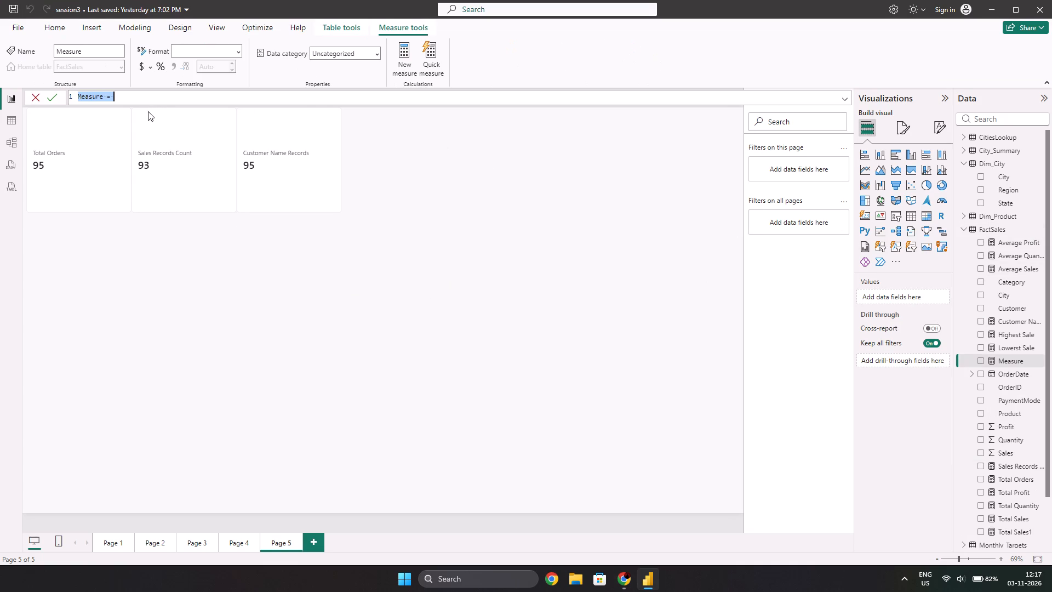
{"action": "key", "text": "ctrl+v"}
{"action": "key", "text": "Return"}
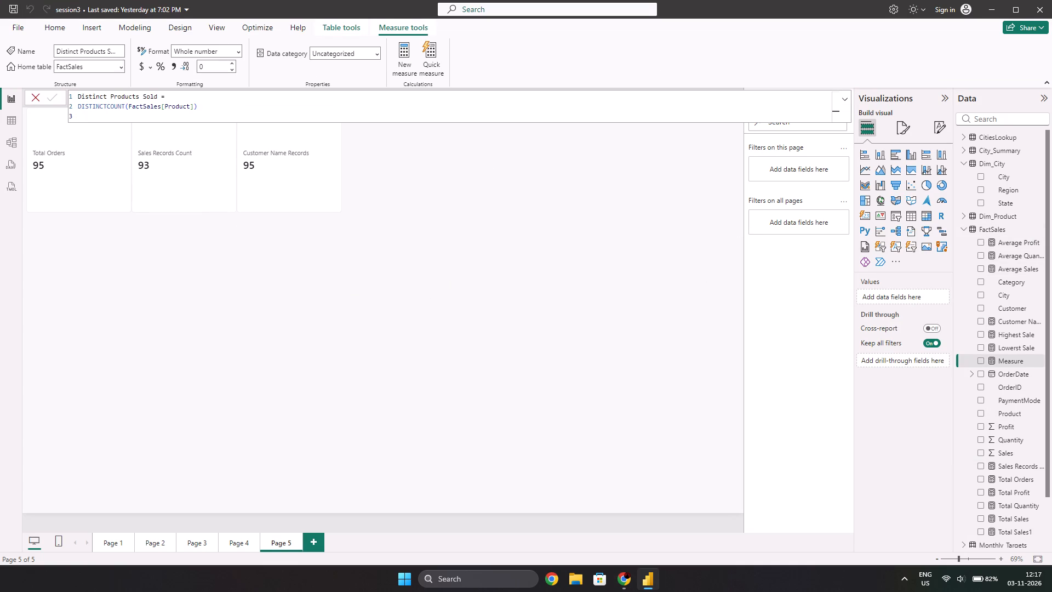
Add the Distinct Products Sold measure to Page 5 as a Card directly right of the Customer Name Records card.
{"action": "left_click", "coordinate": [982, 334]}
{"action": "left_click", "coordinate": [861, 217]}
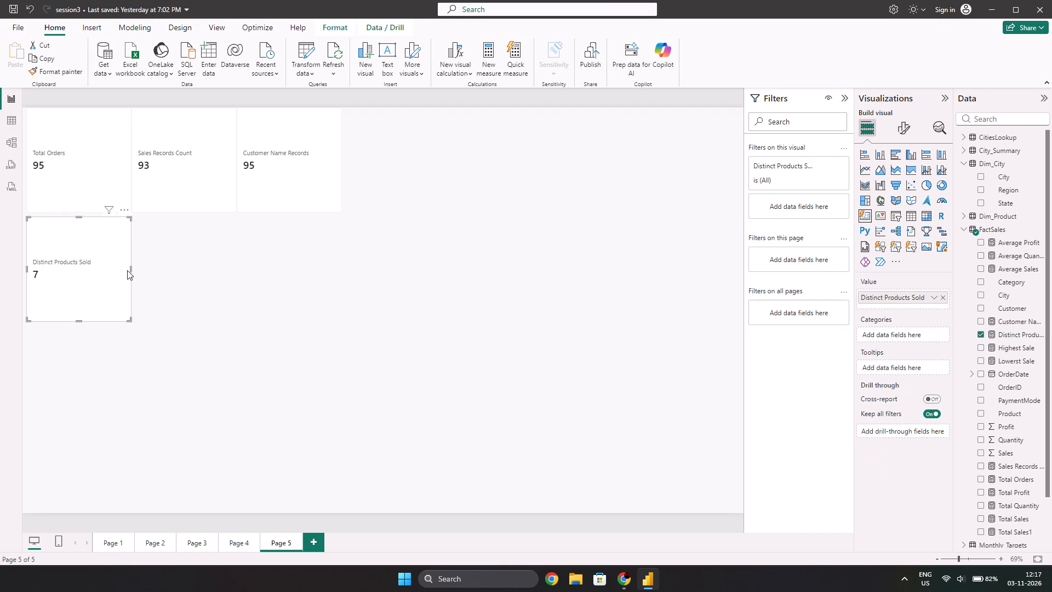
{"action": "left_click_drag", "start_coordinate": [96, 275], "coordinate": [411, 165]}
{"action": "left_click", "coordinate": [332, 318]}
Switch to the Chrome document and copy the formula Unique Orders = DISTINCTCOUNT(FactSales[OrderID]).
{"action": "key", "text": "alt+Tab"}
{"action": "scroll", "coordinate": [401, 436], "scroll_direction": "down", "scroll_amount": 1}
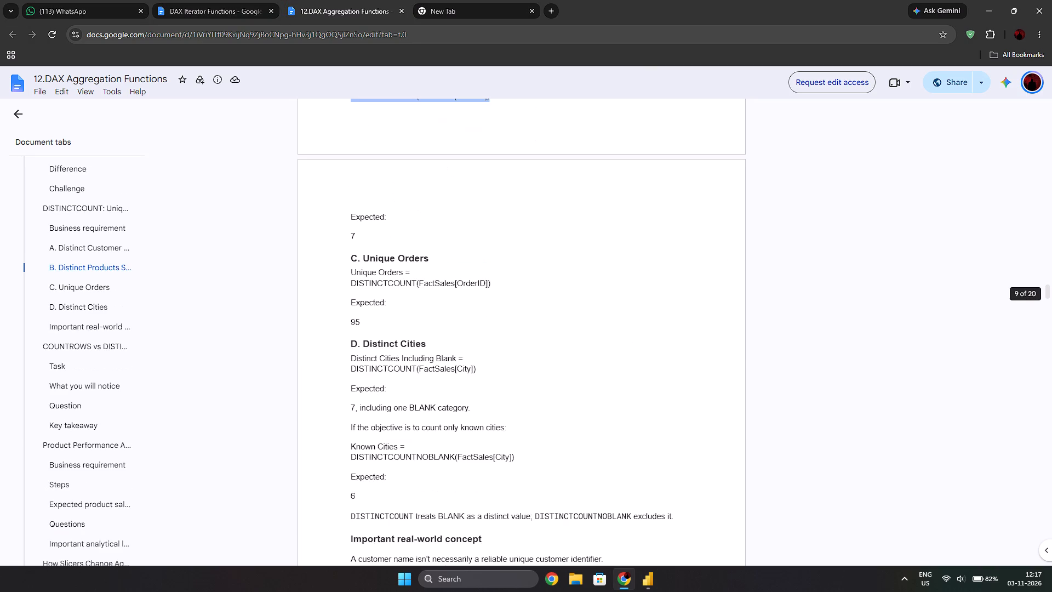
{"action": "left_click_drag", "start_coordinate": [501, 282], "coordinate": [359, 280]}
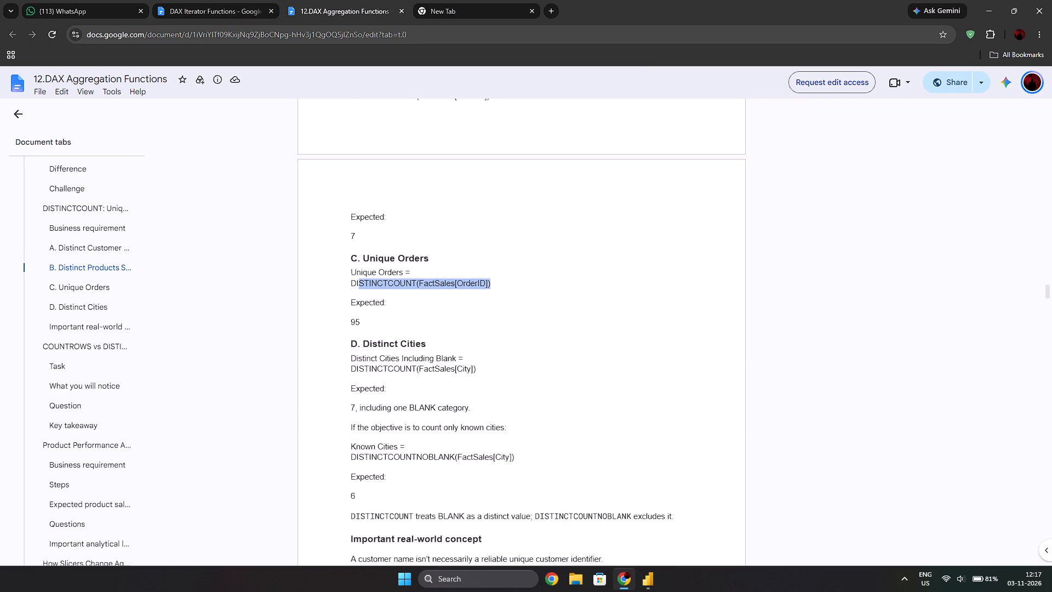
{"action": "left_click_drag", "start_coordinate": [359, 280], "coordinate": [342, 272]}
{"action": "key", "text": "ctrl+c"}
Switch to Power BI and create the FactSales measure Unique Orders = DISTINCTCOUNT(FactSales[OrderID]) from the copied formula.
{"action": "key", "text": "alt+Tab"}
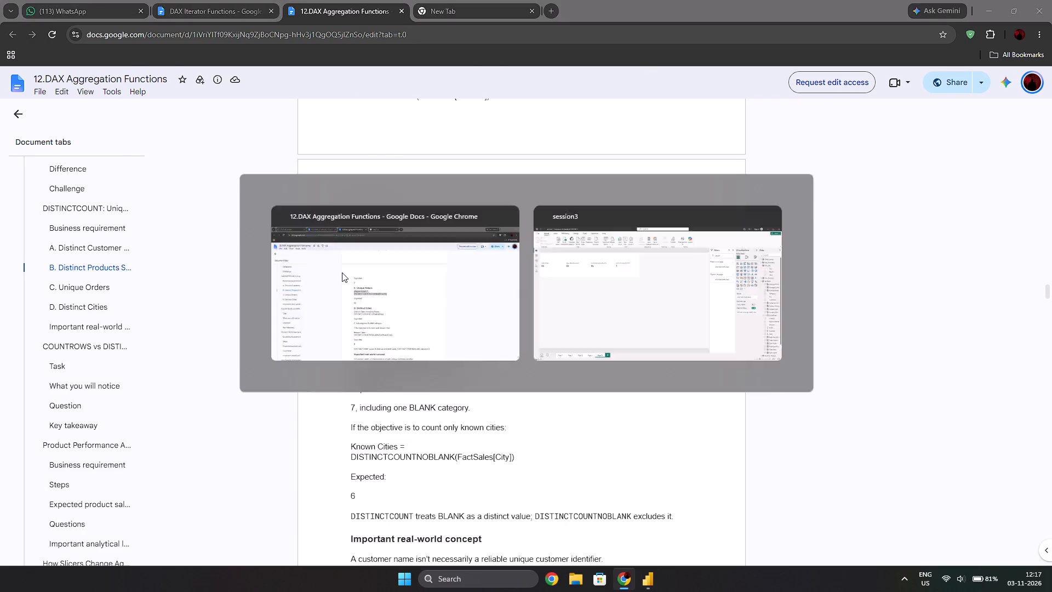
{"action": "left_click", "coordinate": [578, 292]}
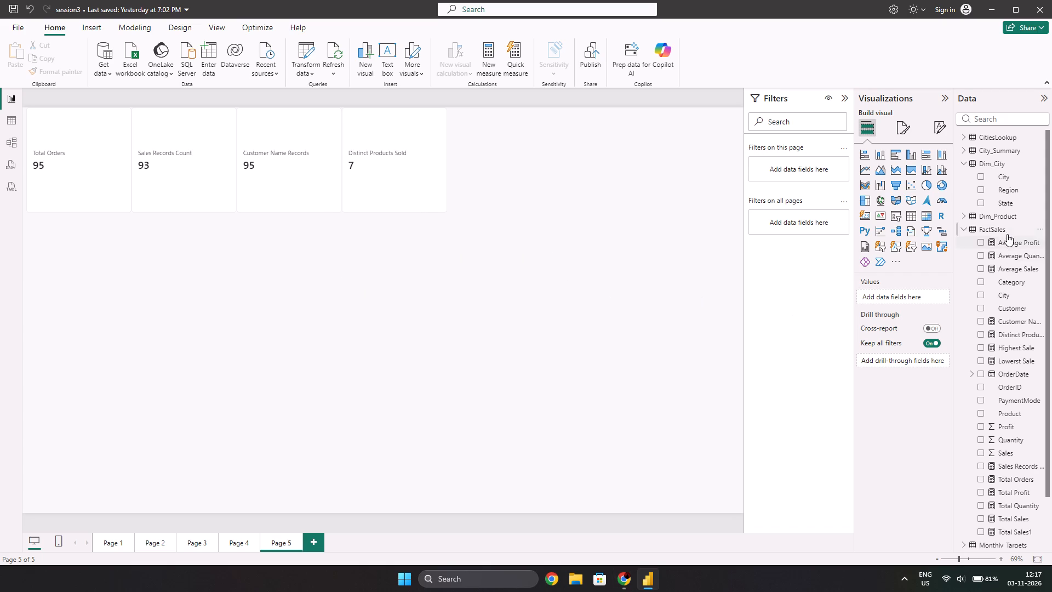
{"action": "right_click", "coordinate": [1007, 230]}
{"action": "left_click", "coordinate": [936, 253]}
{"action": "key", "text": "ctrl+v"}
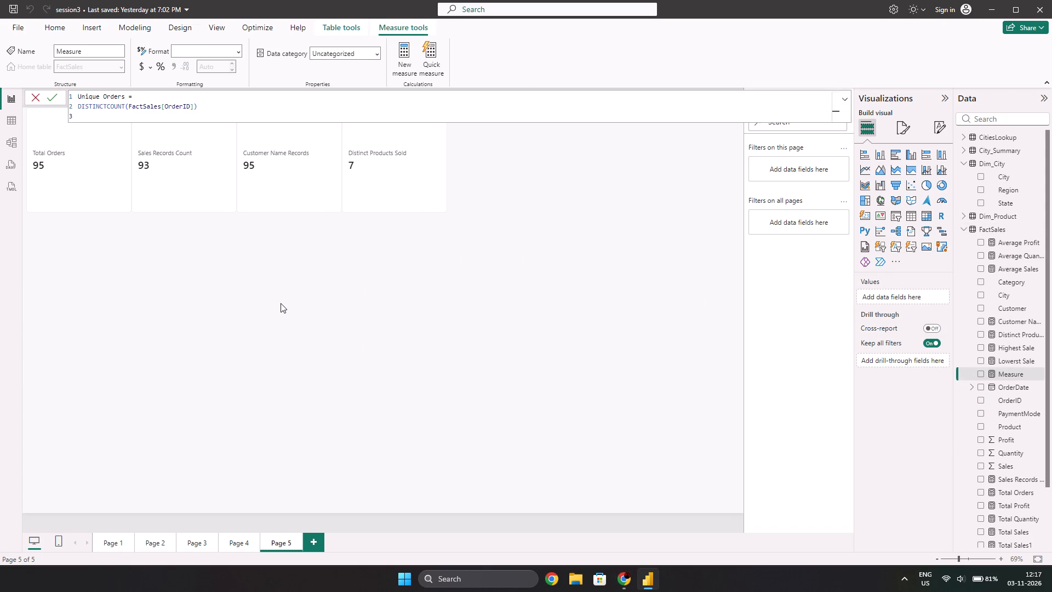
{"action": "key", "text": "Return"}
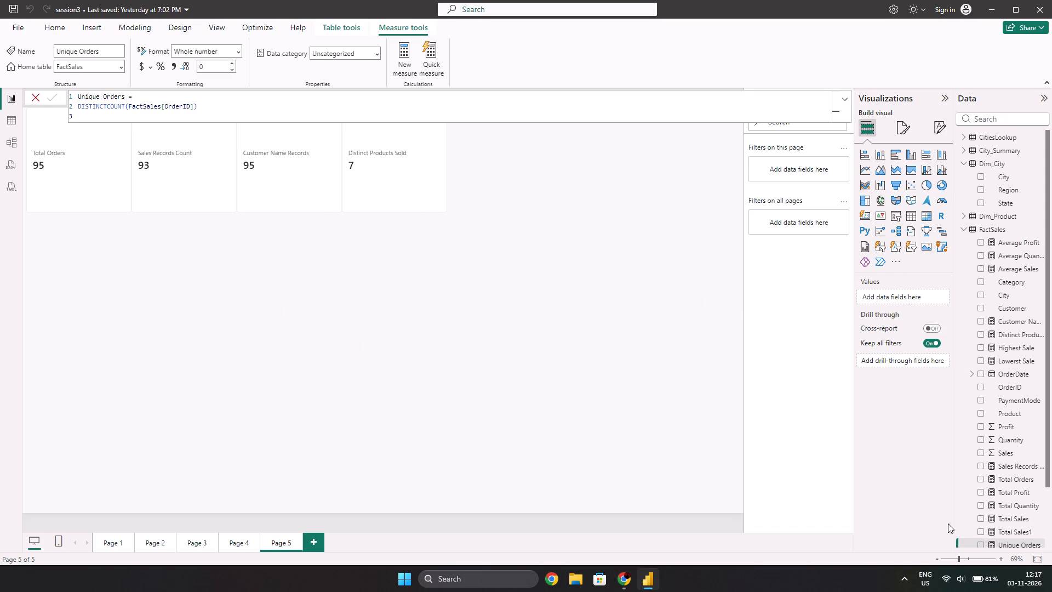
Add the Unique Orders measure to Page 5 as a Card directly right of the Distinct Products Sold card.
{"action": "scroll", "coordinate": [1007, 476], "scroll_direction": "down", "scroll_amount": 1}
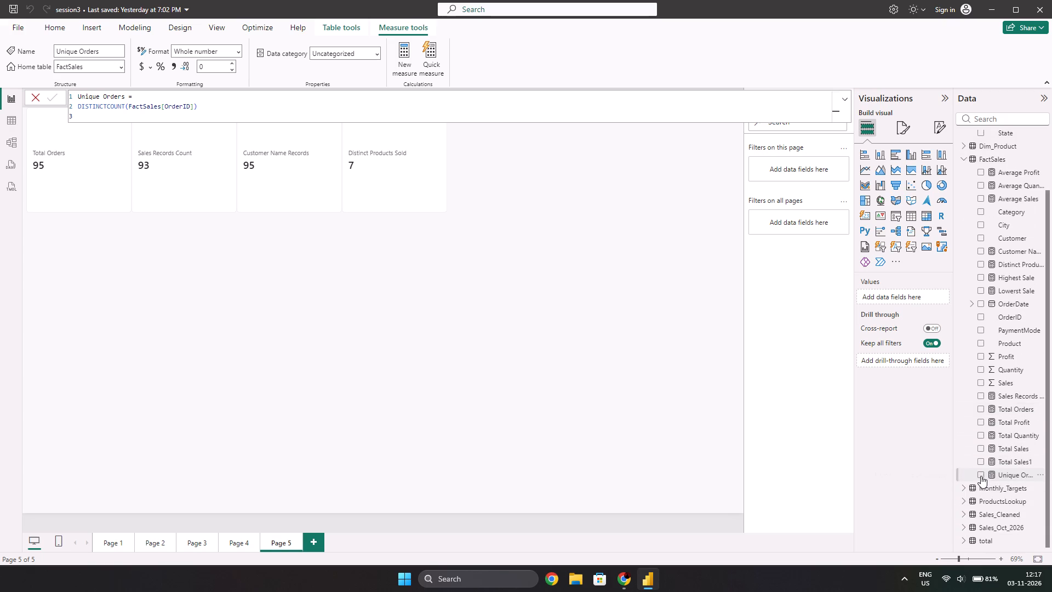
{"action": "left_click", "coordinate": [981, 476]}
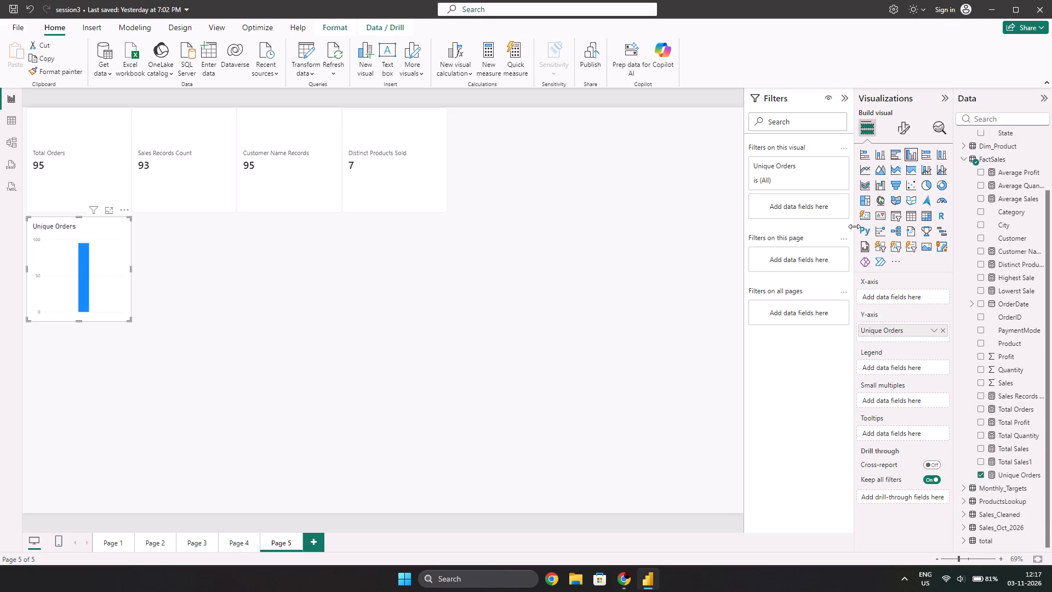
{"action": "left_click", "coordinate": [867, 217]}
{"action": "left_click_drag", "start_coordinate": [60, 265], "coordinate": [505, 177]}
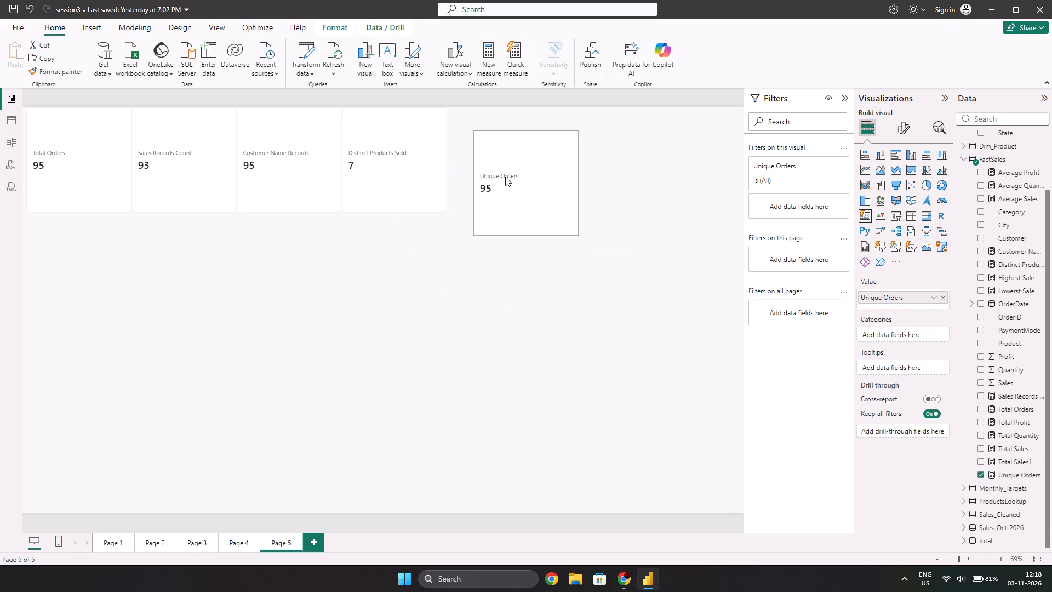
{"action": "left_click_drag", "start_coordinate": [505, 177], "coordinate": [482, 153]}
{"action": "left_click", "coordinate": [445, 334]}
Switch to the Chrome document and copy the formula Distinct Cities Including Blank = DISTINCTCOUNT(FactSales[City]) from the Distinct Cities section.
{"action": "key", "text": "alt+Tab"}
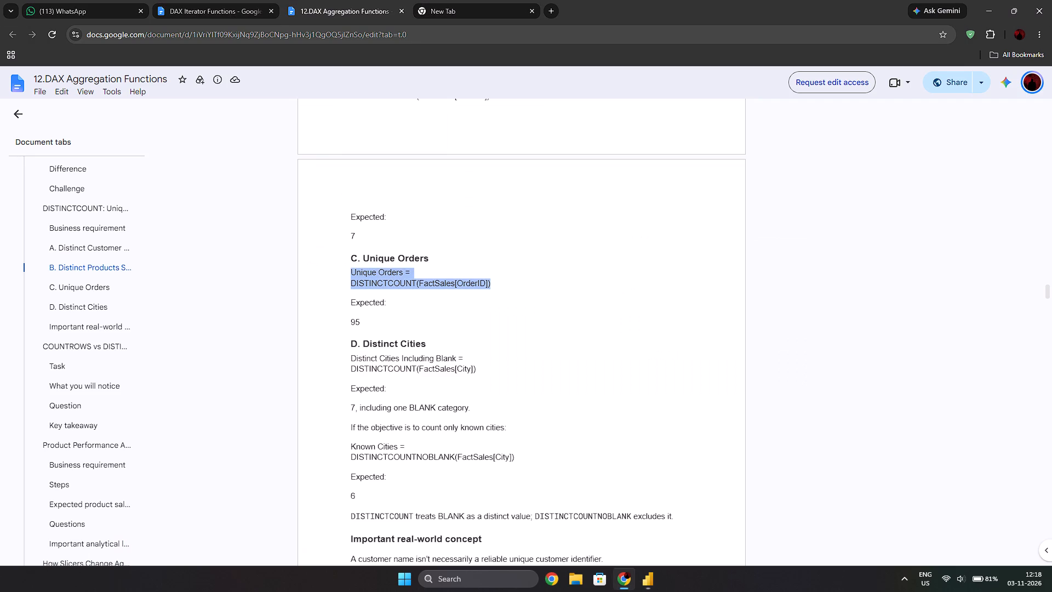
{"action": "left_click", "coordinate": [505, 380]}
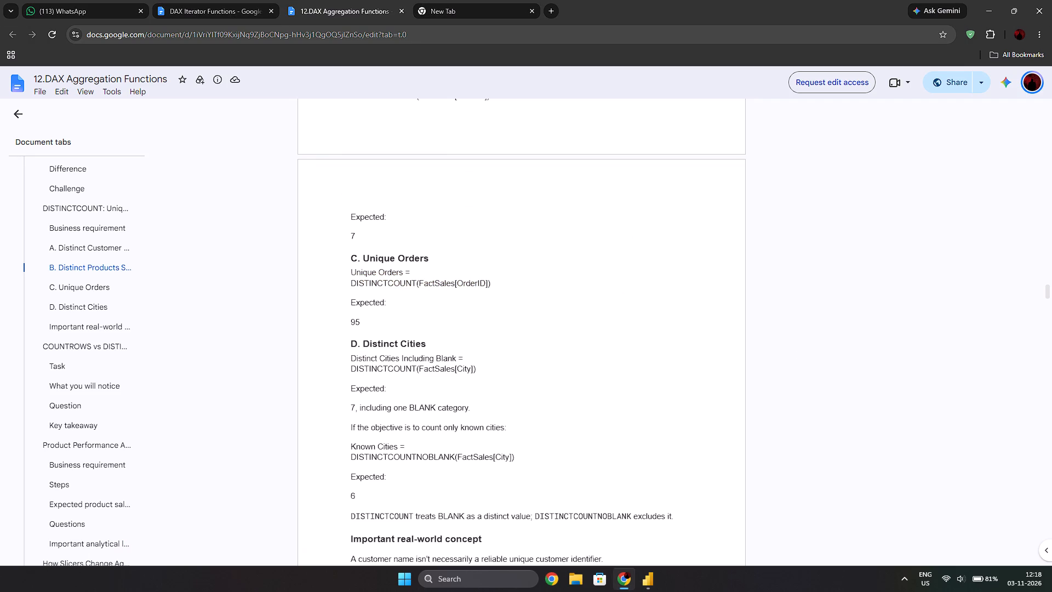
{"action": "left_click_drag", "start_coordinate": [495, 382], "coordinate": [380, 359]}
{"action": "left_click", "coordinate": [497, 378]}
{"action": "left_click_drag", "start_coordinate": [486, 374], "coordinate": [346, 357]}
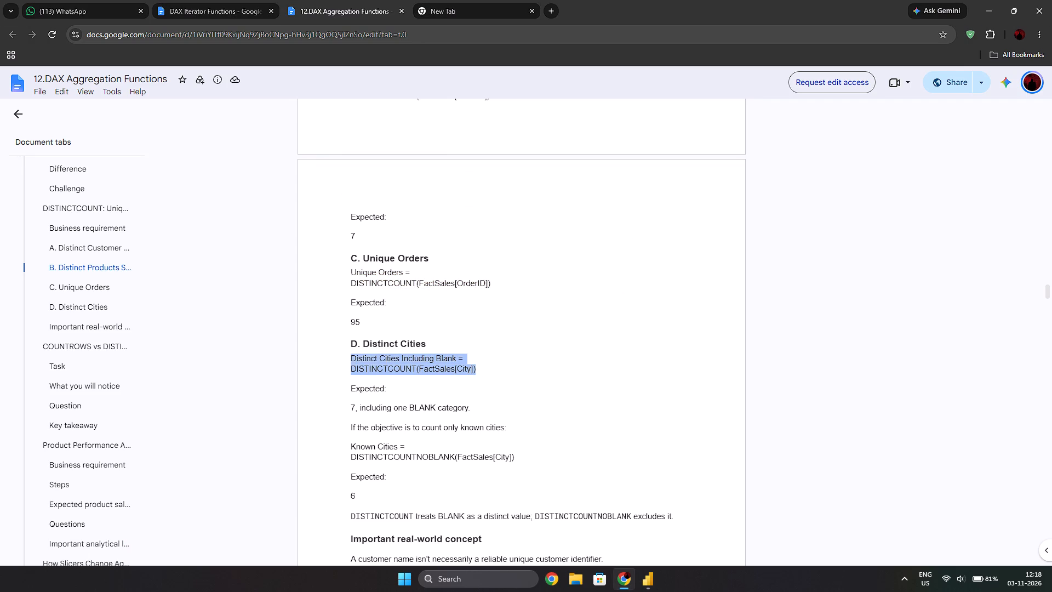
{"action": "key", "text": "ctrl+c"}
{"action": "scroll", "coordinate": [516, 361], "scroll_direction": "down", "scroll_amount": 3}
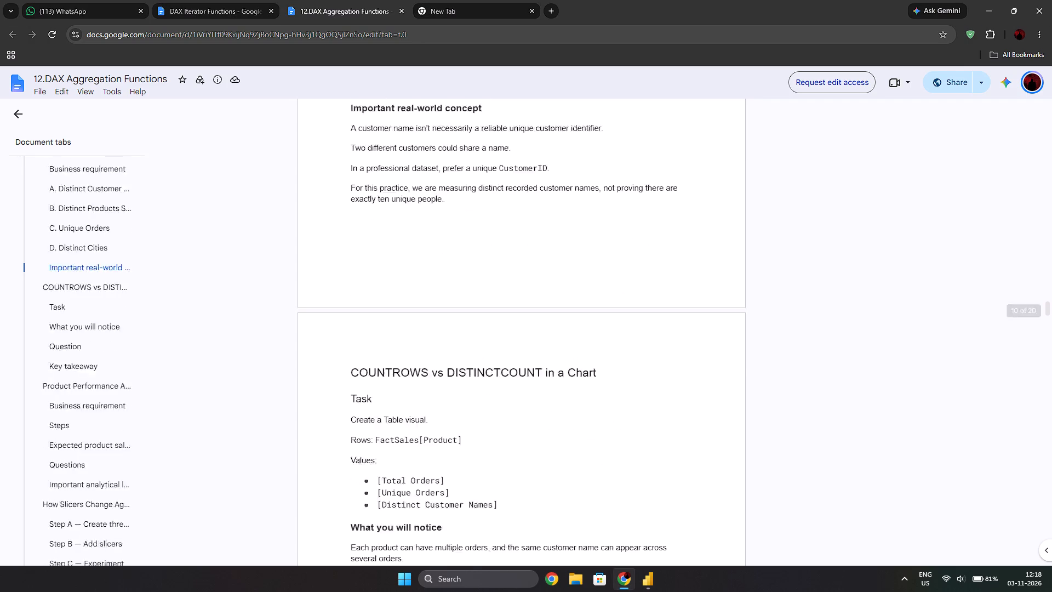
{"action": "scroll", "coordinate": [478, 348], "scroll_direction": "up", "scroll_amount": 1}
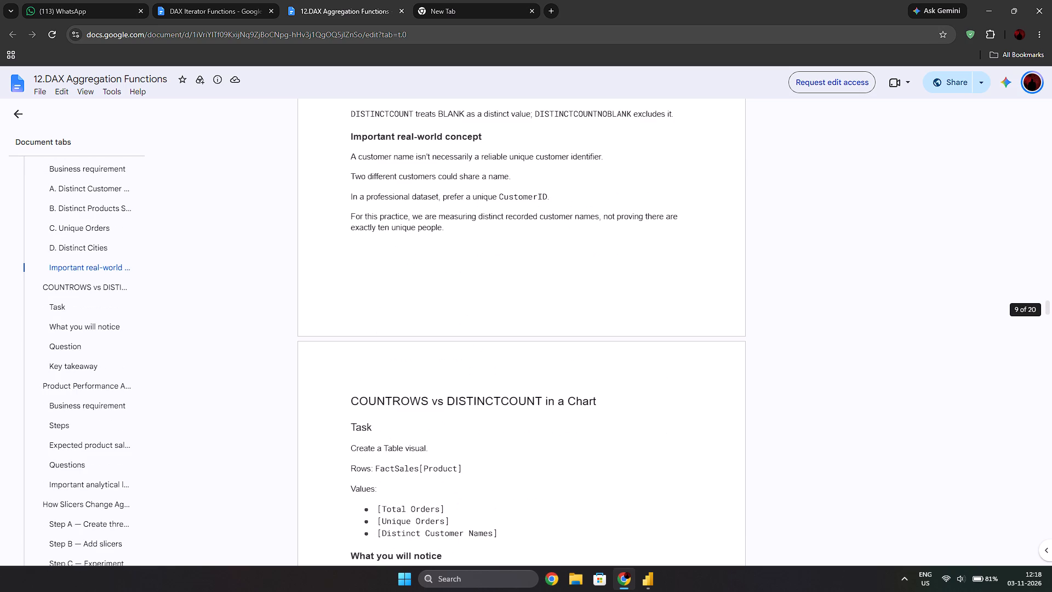
Switch to Power BI and create the FactSales measure Distinct Cities Including Blank = DISTINCTCOUNT(FactSales[City]) from the copied formula.
{"action": "key", "text": "alt+Tab"}
{"action": "left_click", "coordinate": [522, 299]}
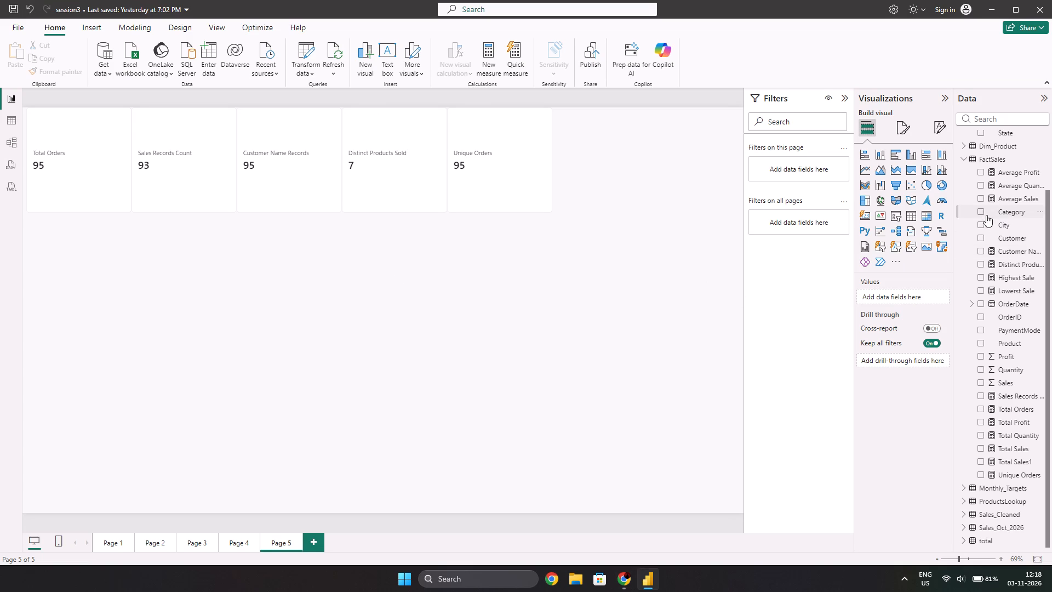
{"action": "right_click", "coordinate": [1005, 160]}
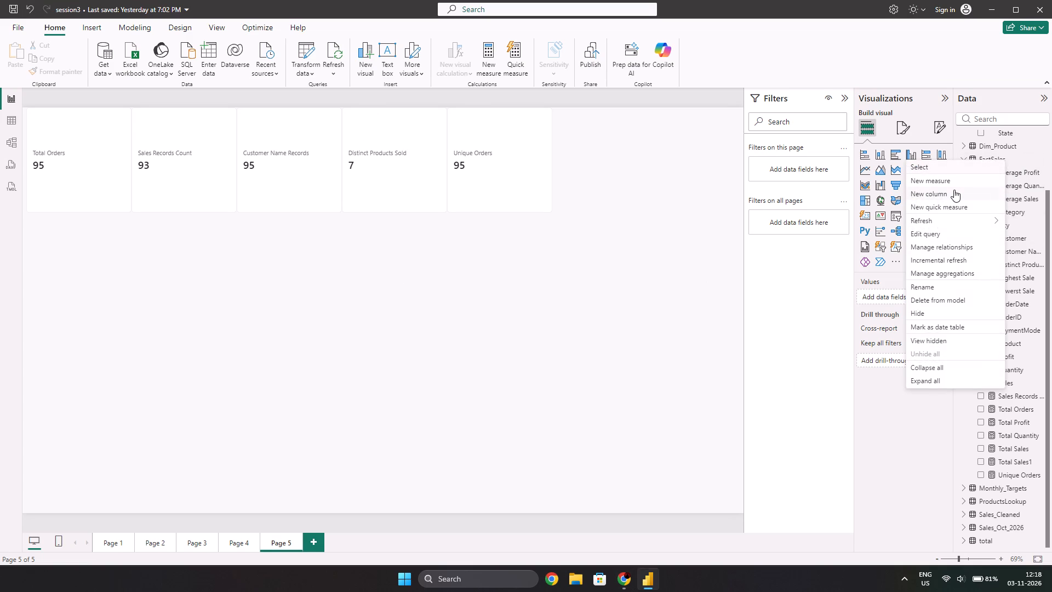
{"action": "left_click", "coordinate": [952, 183]}
{"action": "key", "text": "ctrl+v"}
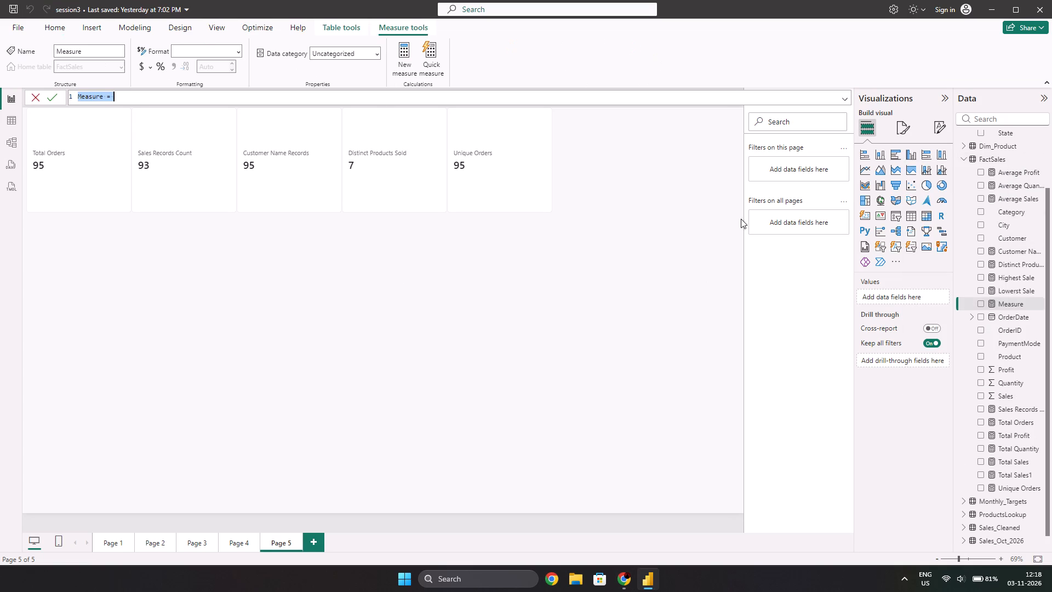
{"action": "key", "text": "ctrl+v"}
{"action": "key", "text": "Return"}
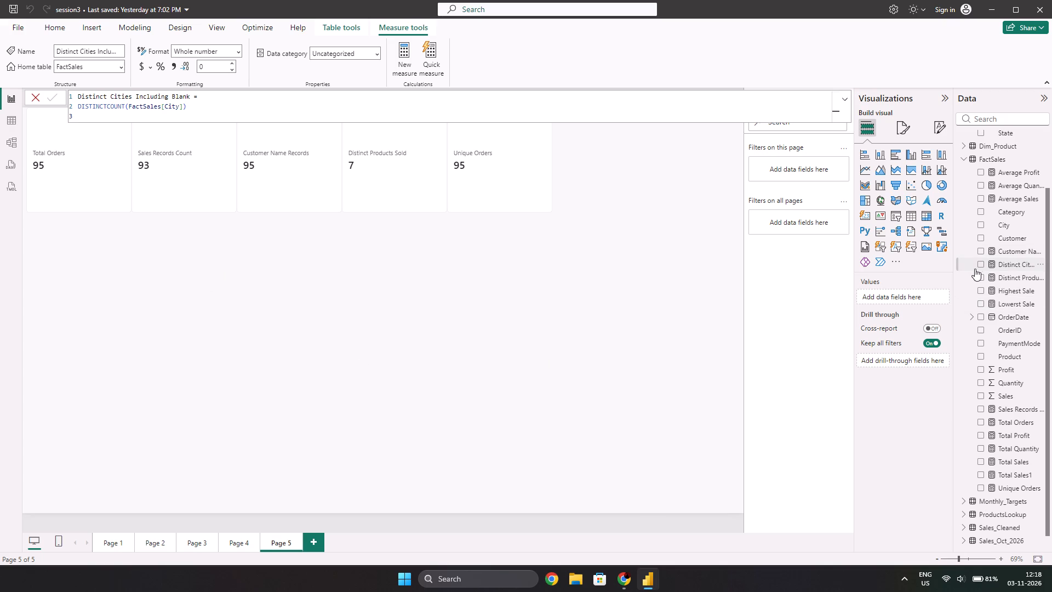
Add the Distinct Cities Including Blank measure to Page 5 as a Card directly right of the Unique Orders card.
{"action": "left_click", "coordinate": [979, 265]}
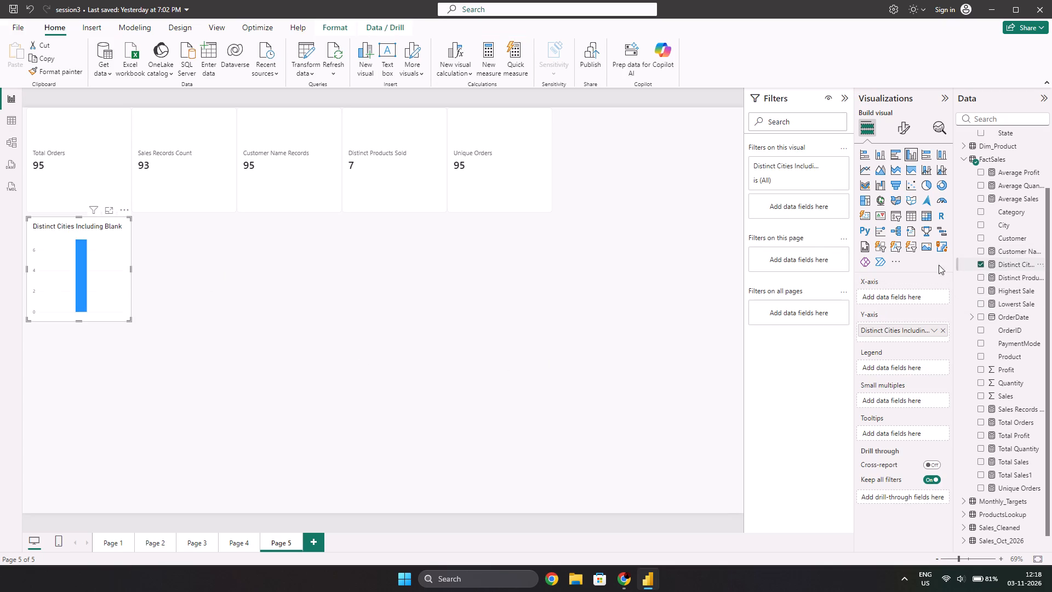
{"action": "left_click", "coordinate": [865, 207]}
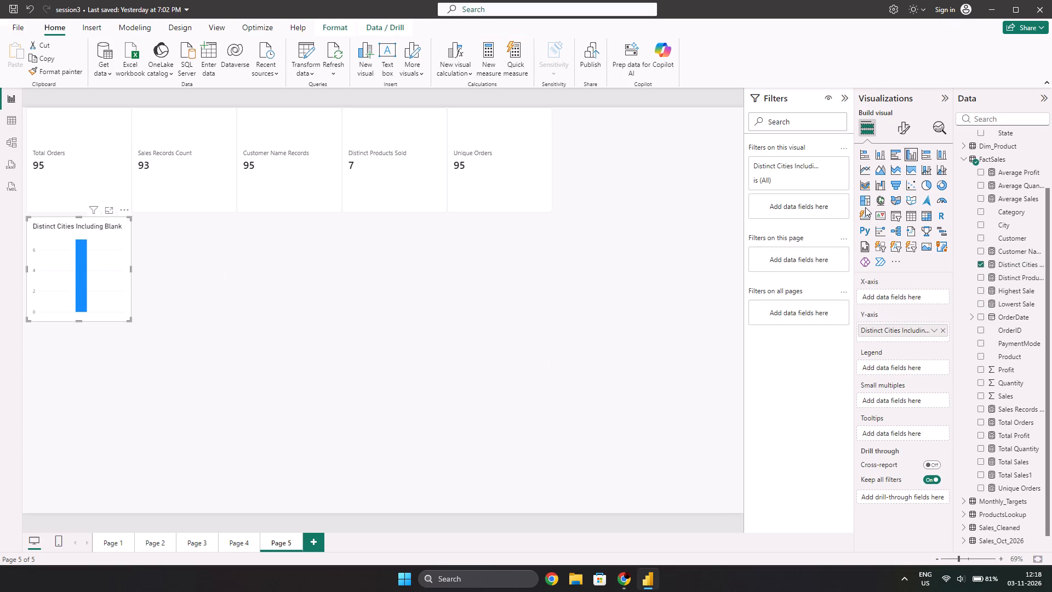
{"action": "left_click", "coordinate": [867, 219]}
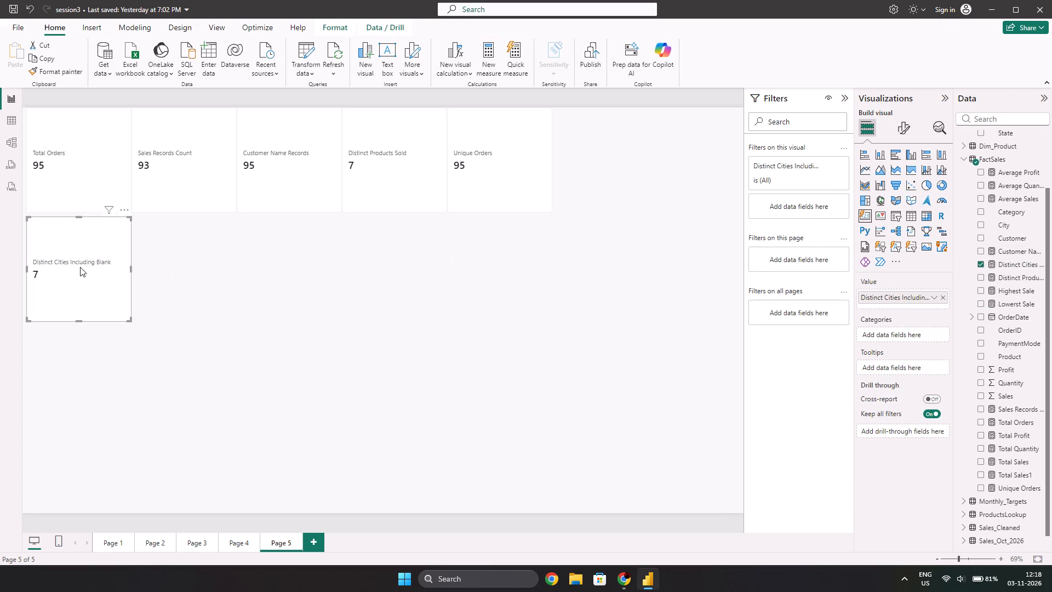
{"action": "left_click_drag", "start_coordinate": [80, 265], "coordinate": [609, 152]}
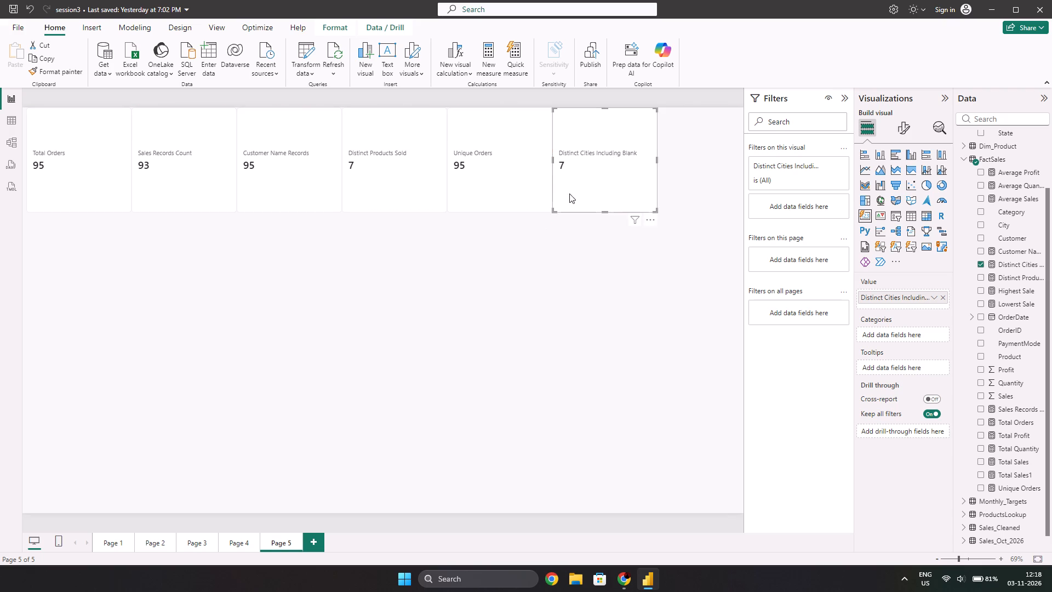
{"action": "left_click", "coordinate": [426, 343]}
Switch to the Chrome document and copy the formula Known Cities = DISTINCTCOUNTNOBLANK(FactSales[City]) from the Distinct Cities section.
{"action": "key", "text": "alt+Tab"}
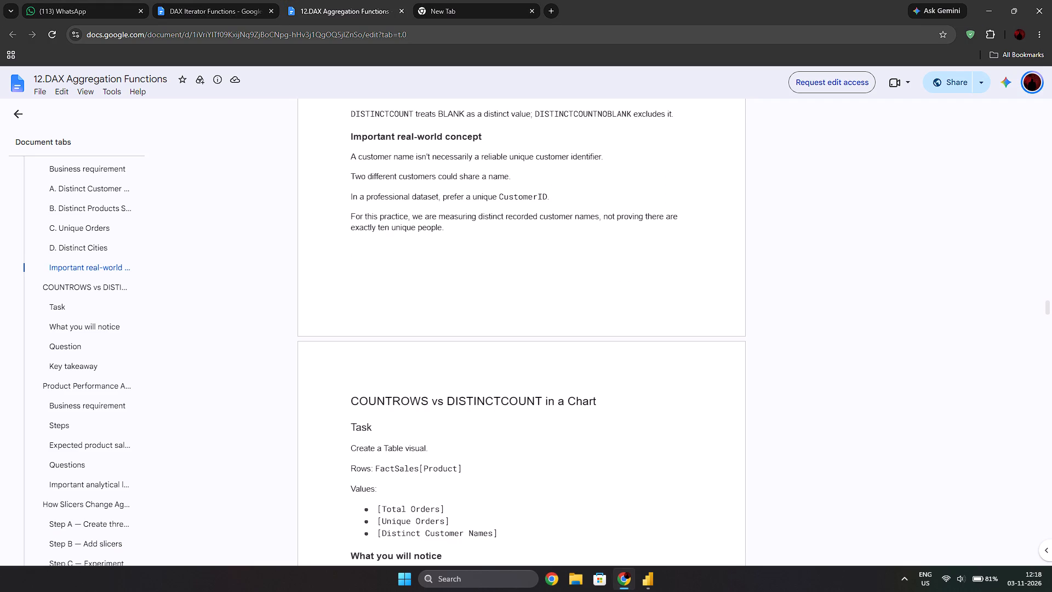
{"action": "scroll", "coordinate": [479, 372], "scroll_direction": "up", "scroll_amount": 1}
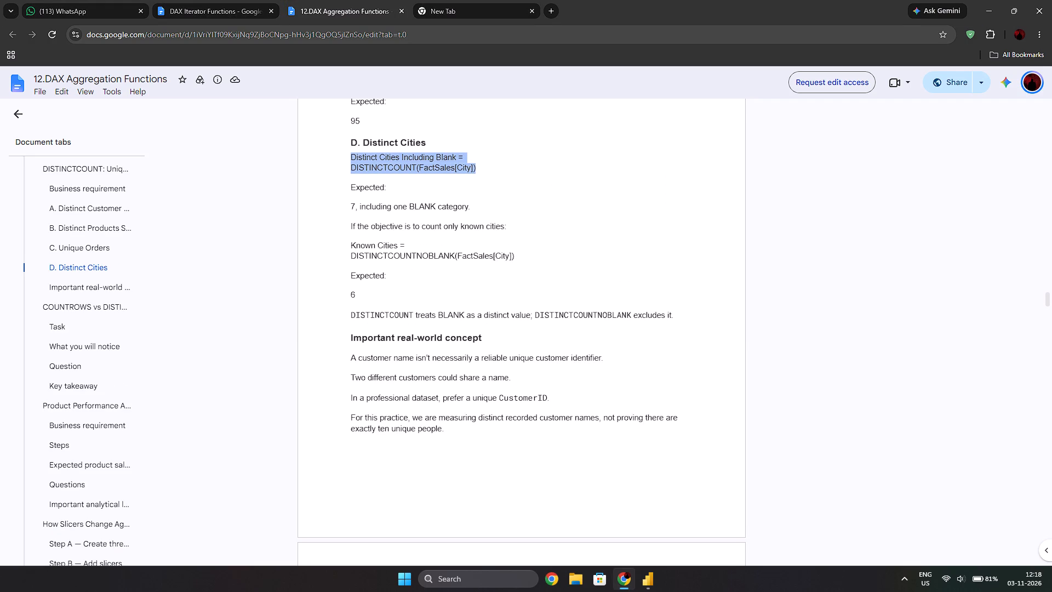
{"action": "left_click", "coordinate": [506, 255]}
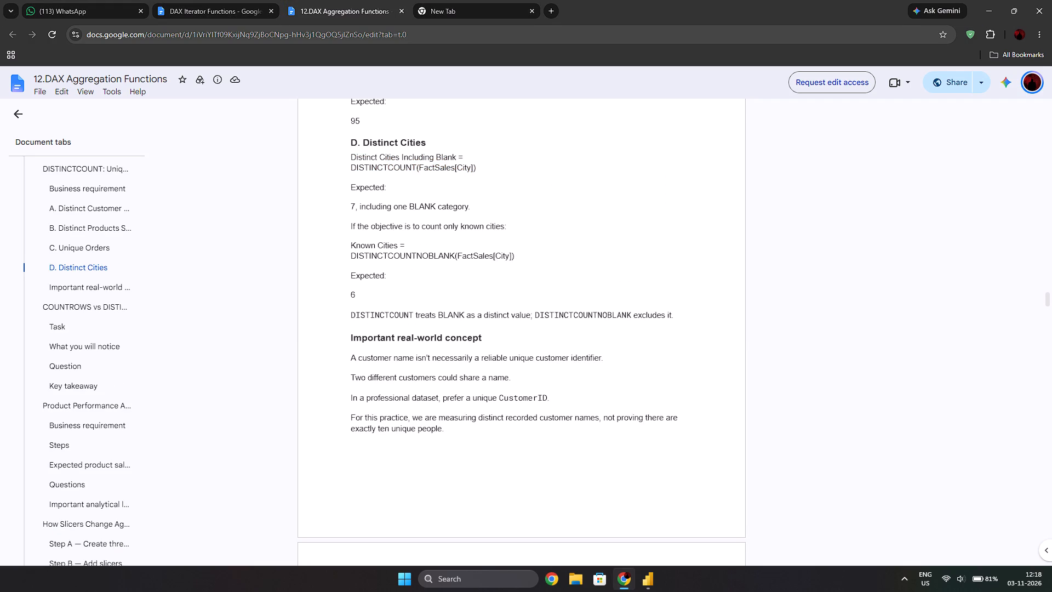
{"action": "left_click_drag", "start_coordinate": [521, 257], "coordinate": [351, 248]}
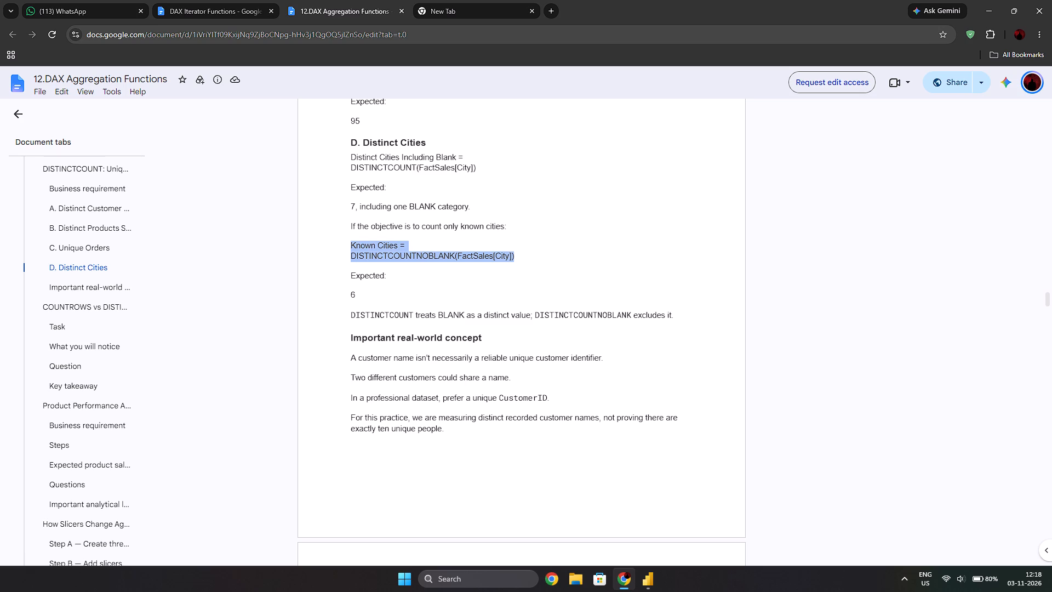
{"action": "key", "text": "ctrl+c"}
Switch to Power BI and create the FactSales measure Known Cities = DISTINCTCOUNTNOBLANK(FactSales[City]) from the copied formula.
{"action": "key", "text": "alt+Tab"}
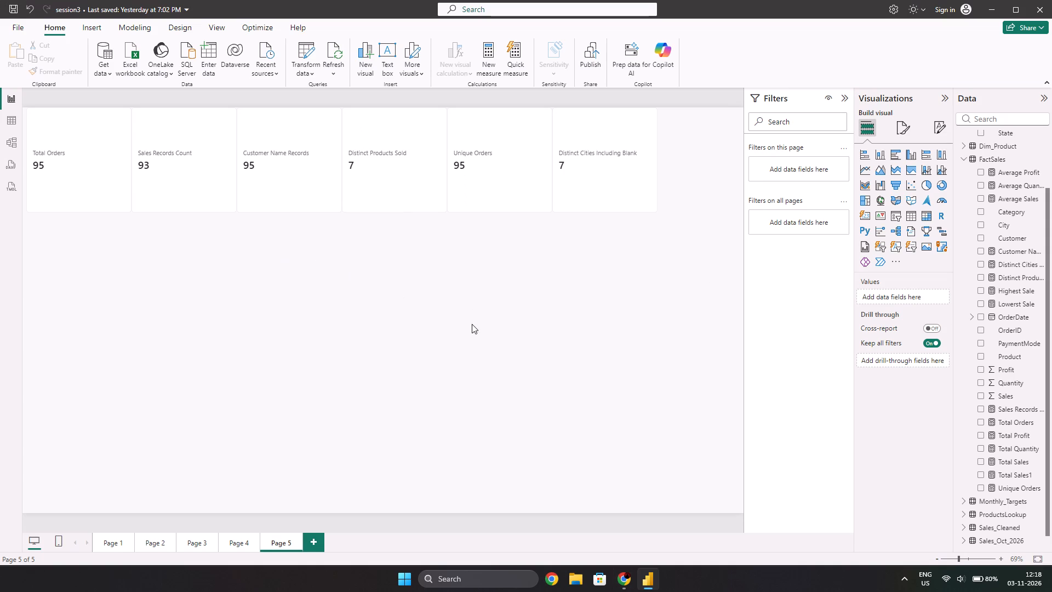
{"action": "left_click", "coordinate": [493, 290]}
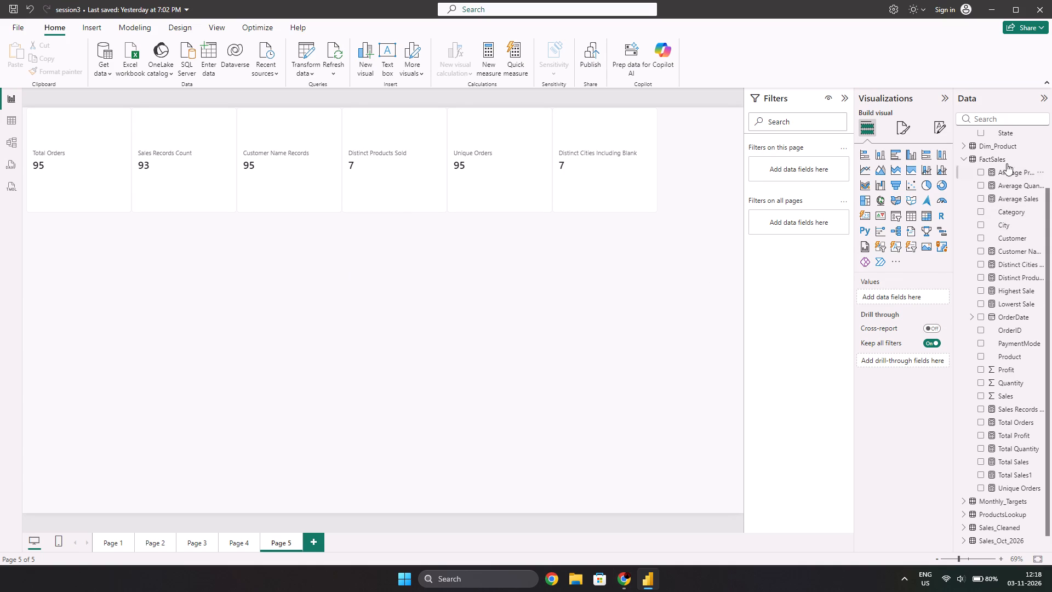
{"action": "right_click", "coordinate": [1007, 157]}
{"action": "left_click", "coordinate": [955, 182]}
{"action": "key", "text": "ctrl+v"}
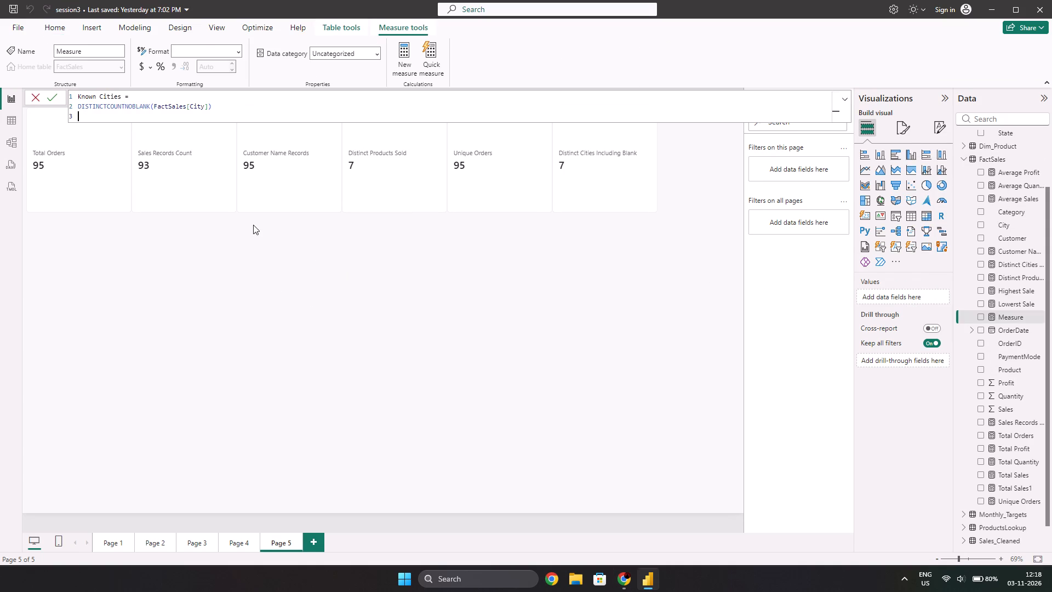
{"action": "key", "text": "Return"}
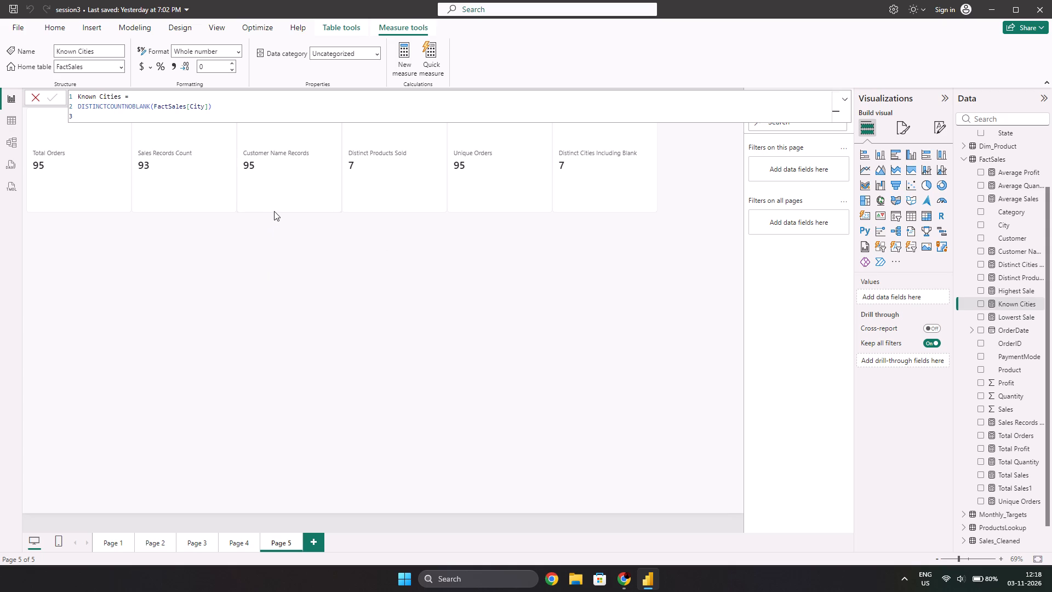
Add the Known Cities measure to Page 5 as a Card directly below the Total Orders card.
{"action": "left_click", "coordinate": [977, 303]}
{"action": "left_click", "coordinate": [866, 217]}
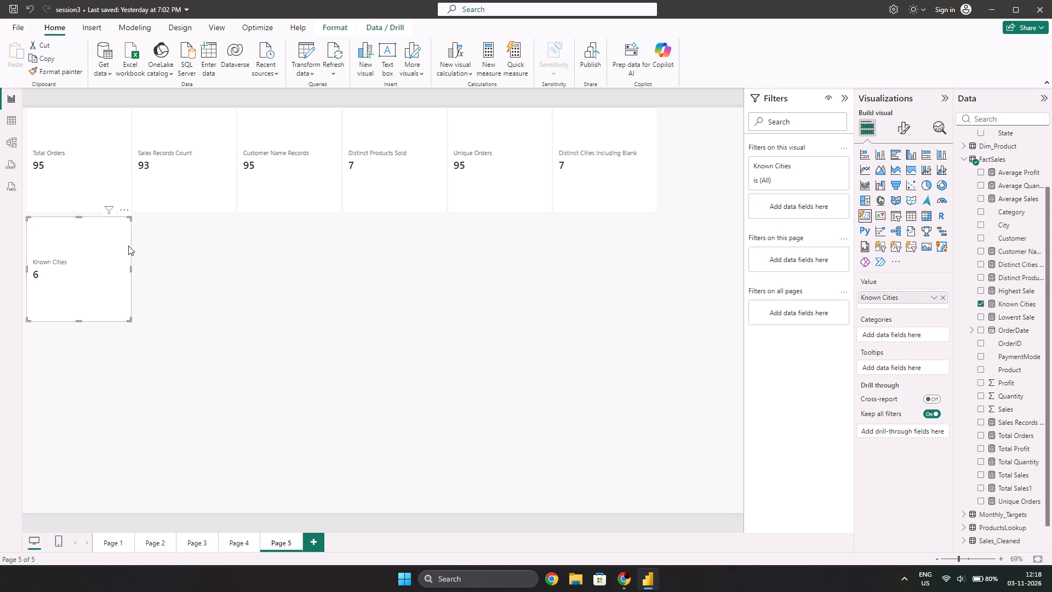
{"action": "left_click_drag", "start_coordinate": [109, 251], "coordinate": [115, 263]}
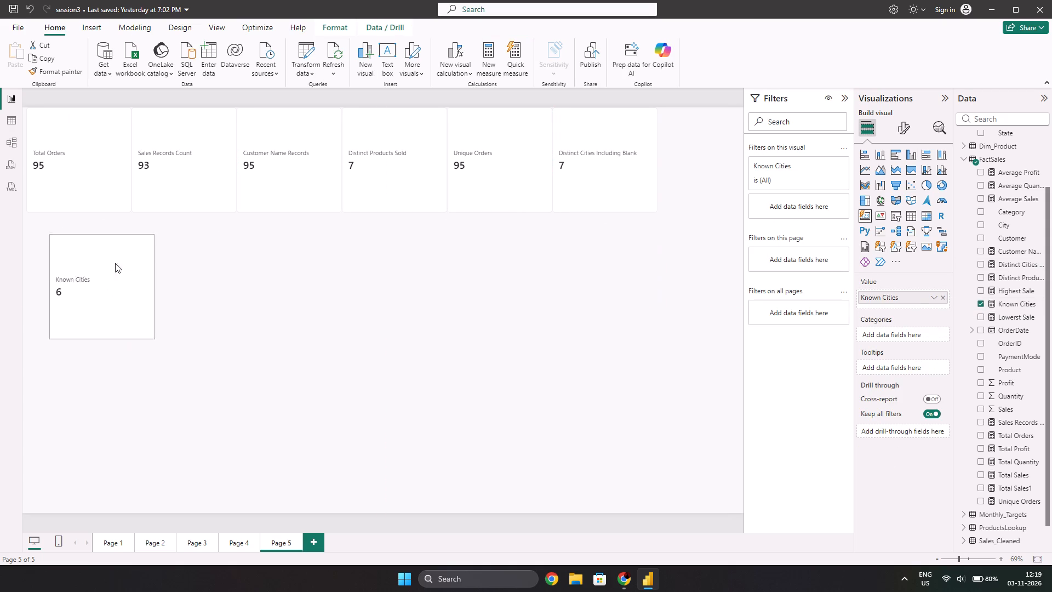
{"action": "left_click_drag", "start_coordinate": [115, 263], "coordinate": [96, 246]}
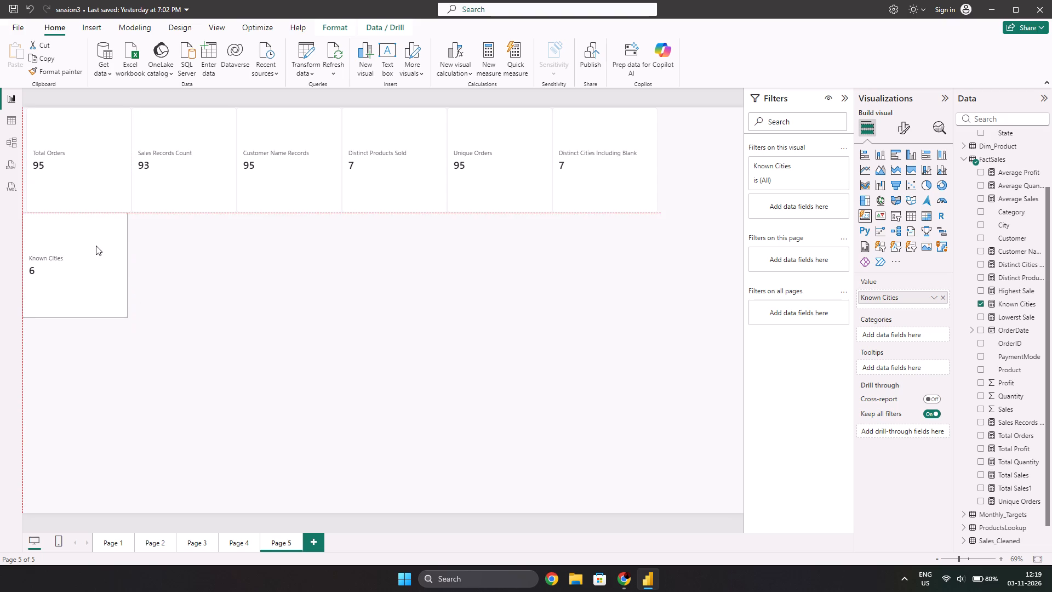
{"action": "left_click_drag", "start_coordinate": [96, 246], "coordinate": [98, 244]}
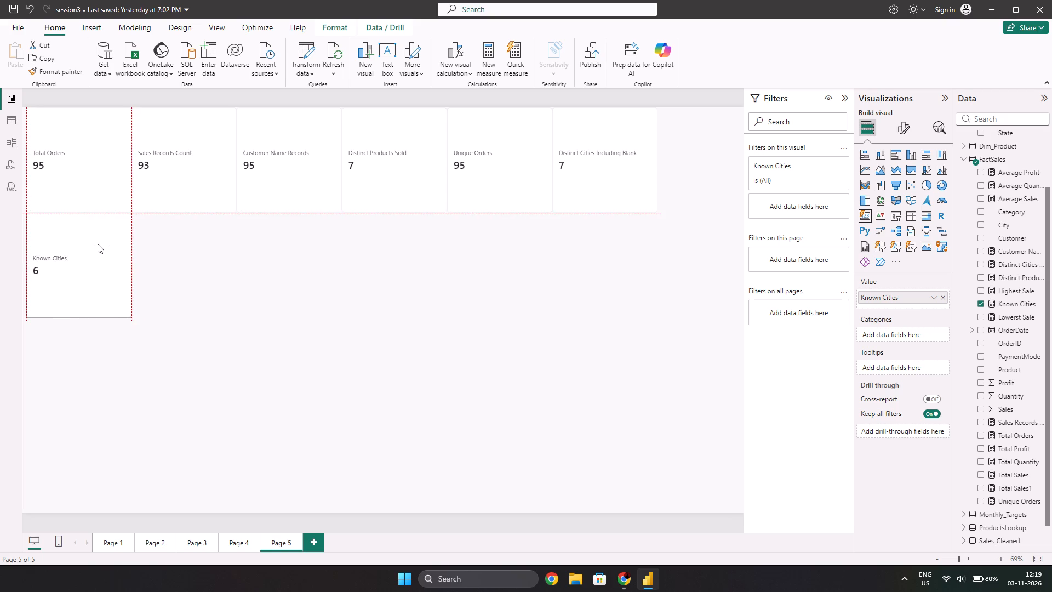
{"action": "left_click_drag", "start_coordinate": [98, 244], "coordinate": [98, 242]}
{"action": "left_click_drag", "start_coordinate": [105, 247], "coordinate": [105, 253]}
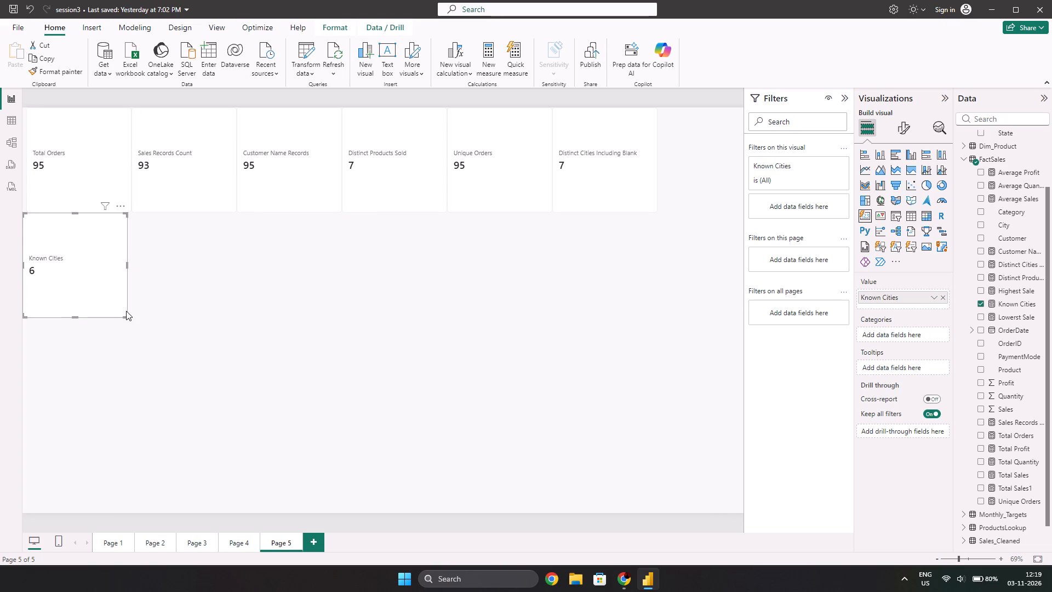
{"action": "left_click", "coordinate": [126, 315]}
{"action": "left_click", "coordinate": [211, 389]}
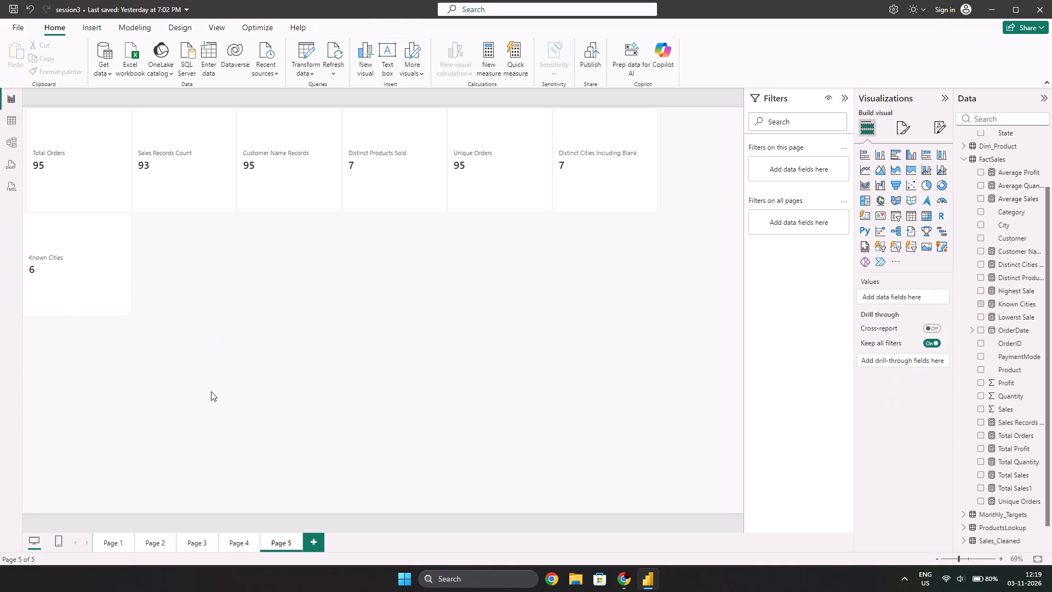
Switch to the Chrome document and read on from Distinct Cities to the steps of Product Performance Analysis Using Measures.
{"action": "key", "text": "alt+Tab"}
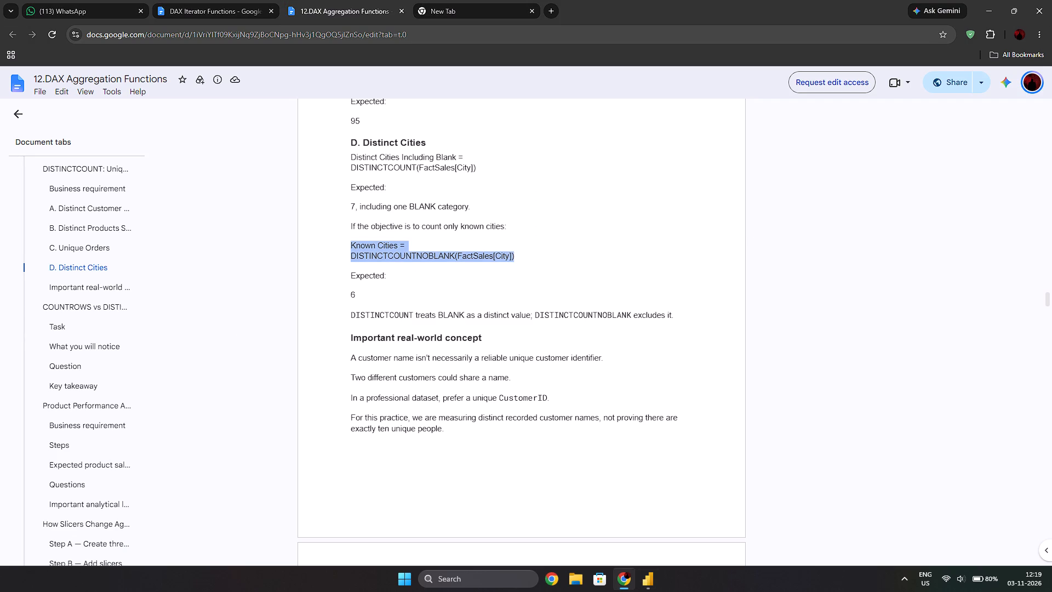
{"action": "scroll", "coordinate": [353, 395], "scroll_direction": "down", "scroll_amount": 1}
{"action": "scroll", "coordinate": [383, 312], "scroll_direction": "down", "scroll_amount": 1}
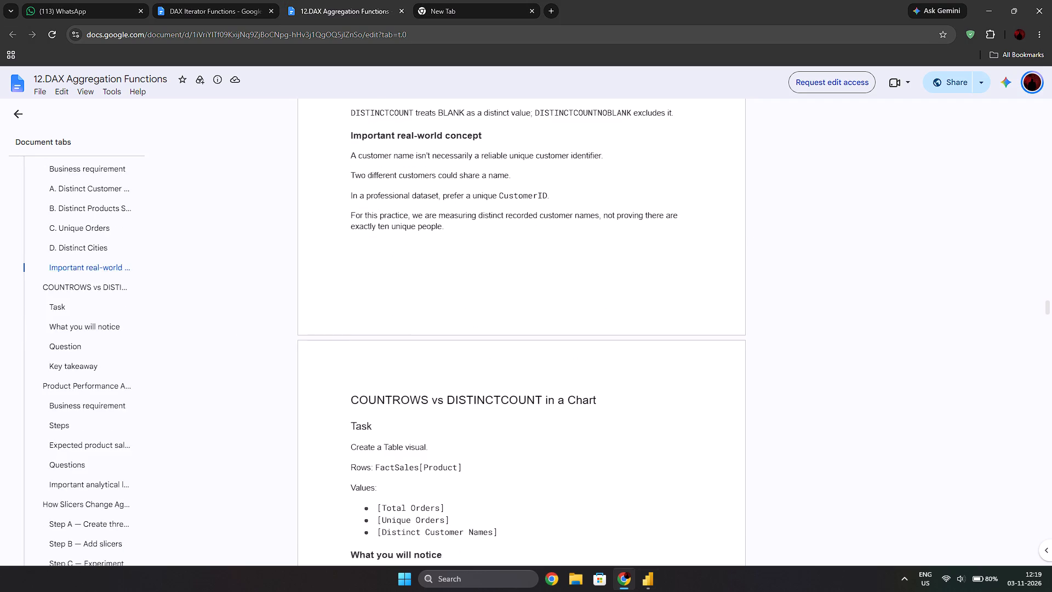
{"action": "scroll", "coordinate": [412, 295], "scroll_direction": "down", "scroll_amount": 1}
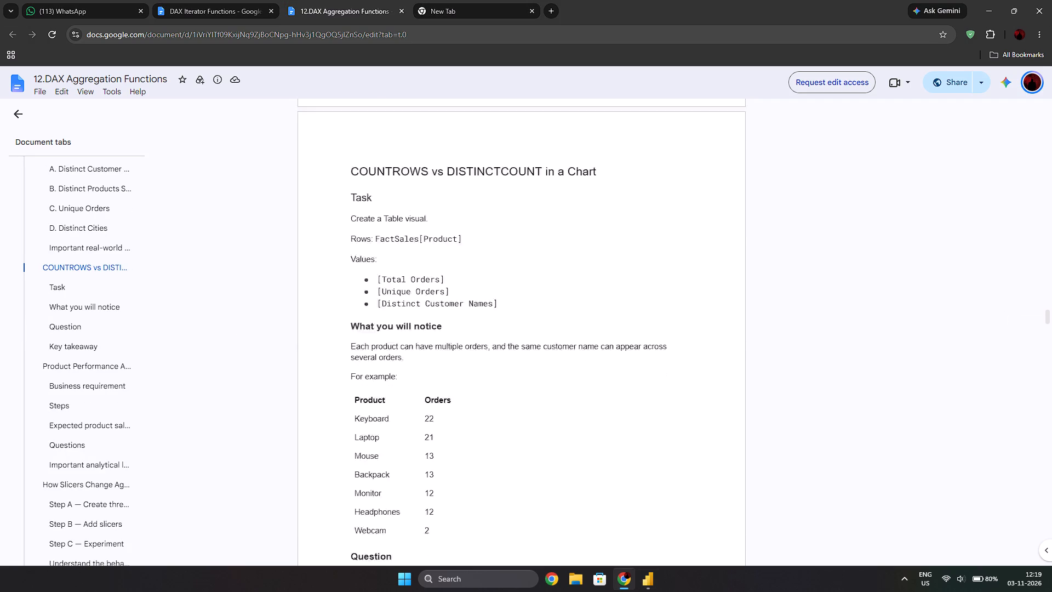
{"action": "scroll", "coordinate": [424, 240], "scroll_direction": "down", "scroll_amount": 2}
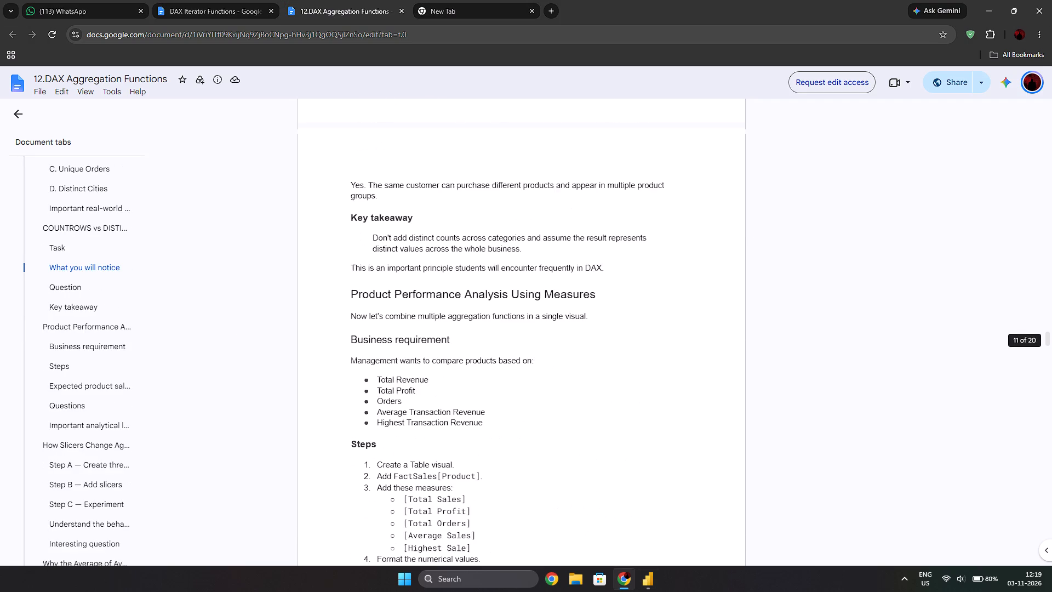
{"action": "scroll", "coordinate": [420, 257], "scroll_direction": "down", "scroll_amount": 1}
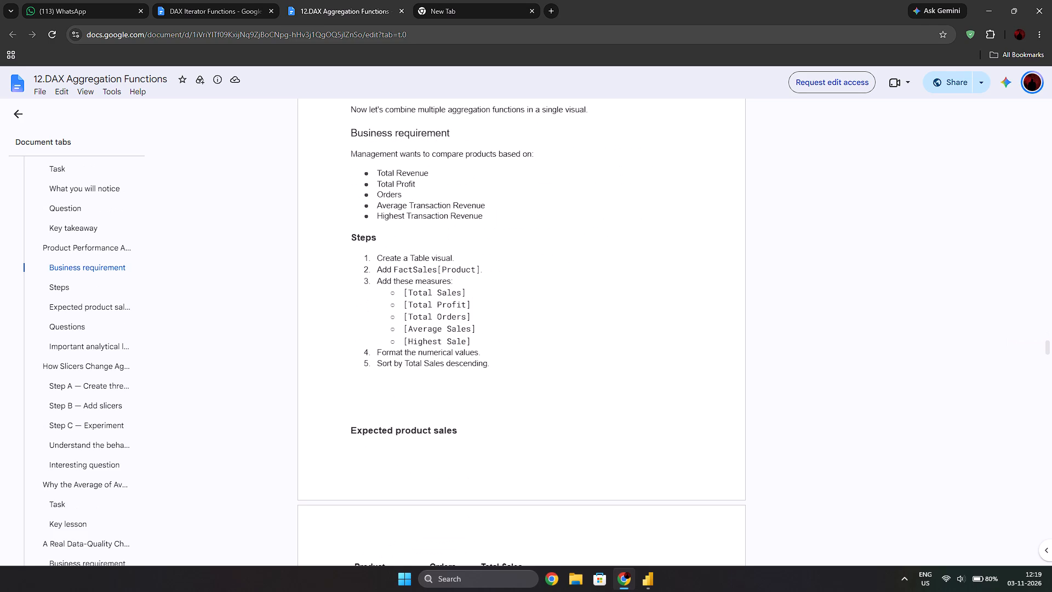
{"action": "scroll", "coordinate": [420, 257], "scroll_direction": "down", "scroll_amount": 1}
{"action": "scroll", "coordinate": [420, 257], "scroll_direction": "up", "scroll_amount": 1}
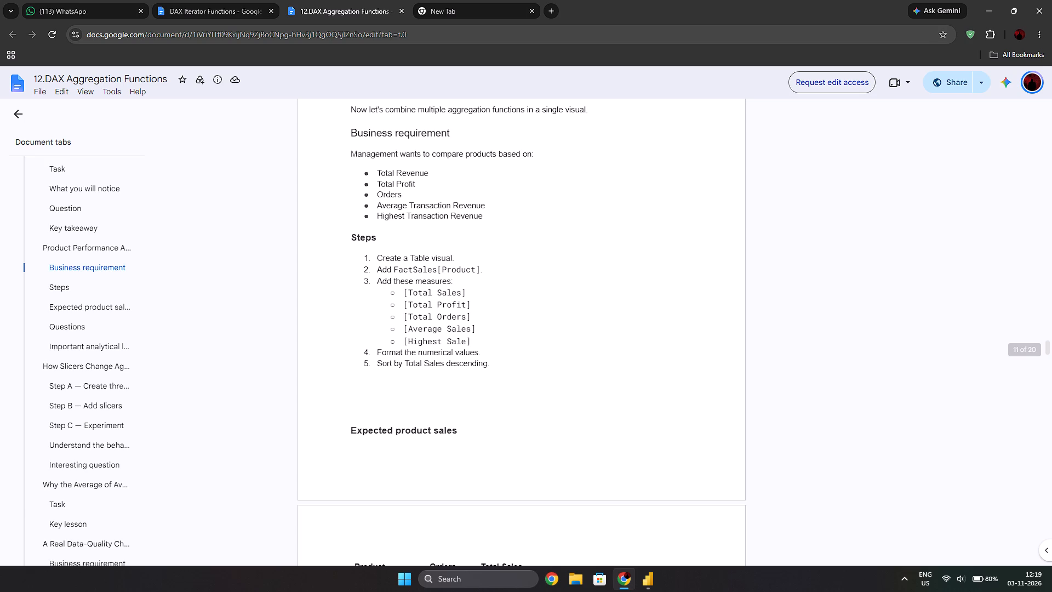
Switch to Power BI and add a new Page 6 to the report.
{"action": "key", "text": "alt+Tab"}
{"action": "double_click", "coordinate": [339, 305]}
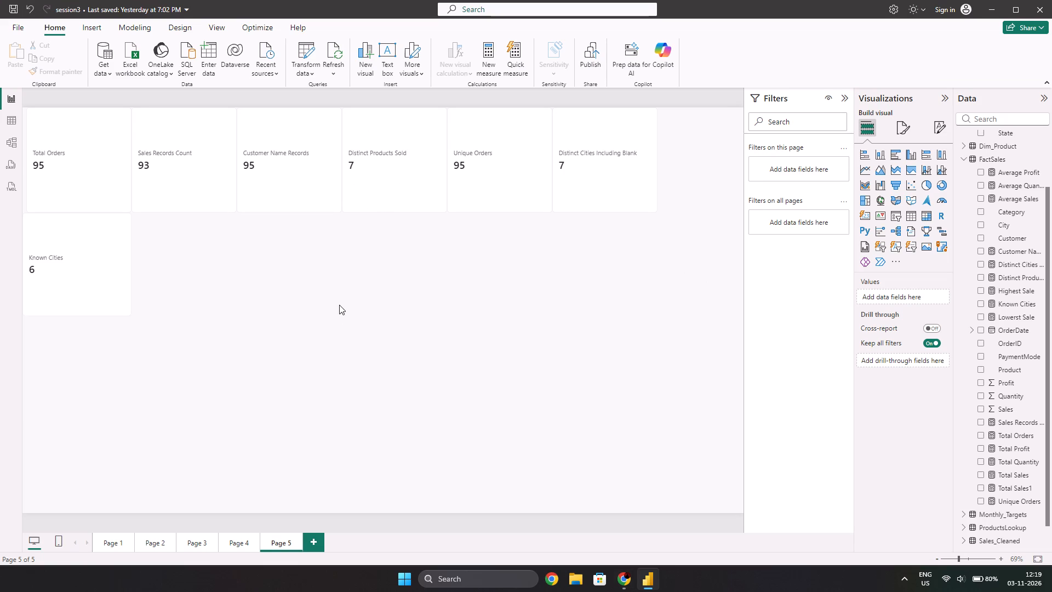
{"action": "left_click", "coordinate": [311, 537]}
Create a column chart of the FactSales Sales field on Page 6, enlarge it and align it with the page's left edge.
{"action": "key", "text": "alt+Tab"}
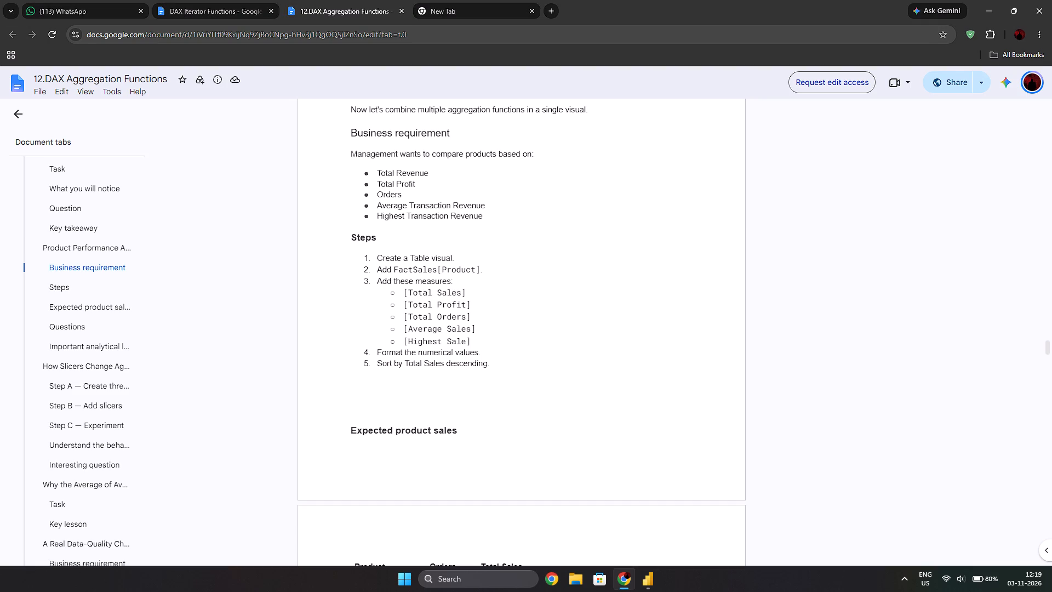
{"action": "key", "text": "alt+Tab"}
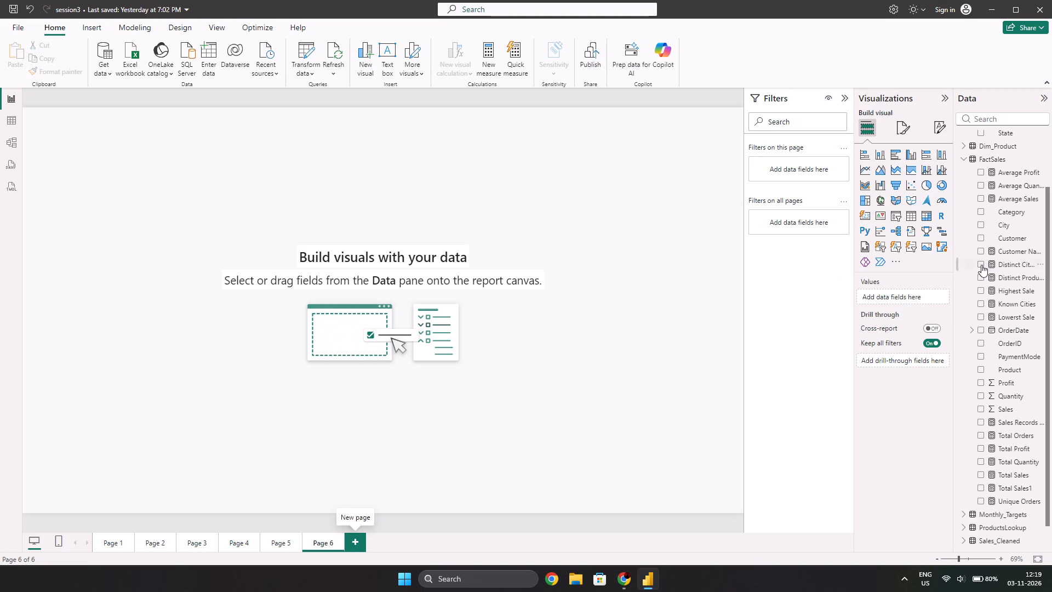
{"action": "left_click", "coordinate": [980, 408]}
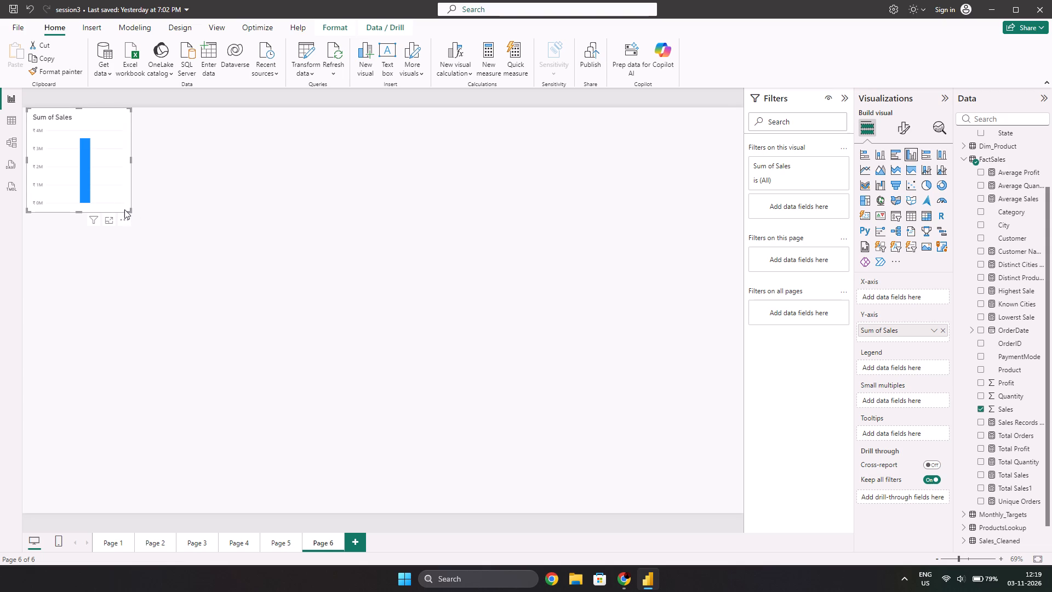
{"action": "left_click_drag", "start_coordinate": [127, 207], "coordinate": [351, 393]}
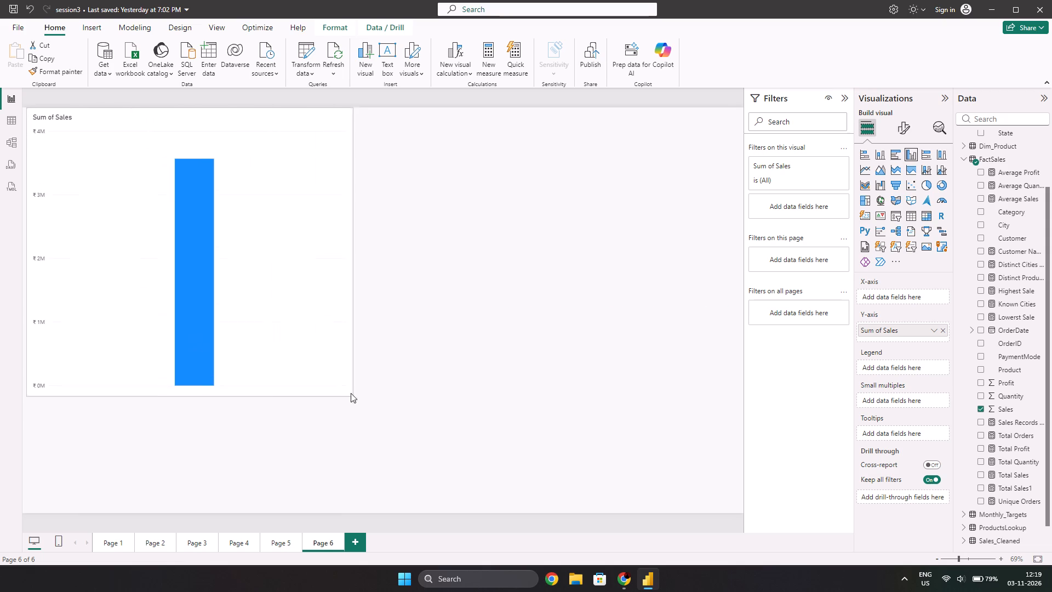
{"action": "left_click_drag", "start_coordinate": [351, 393], "coordinate": [506, 357]}
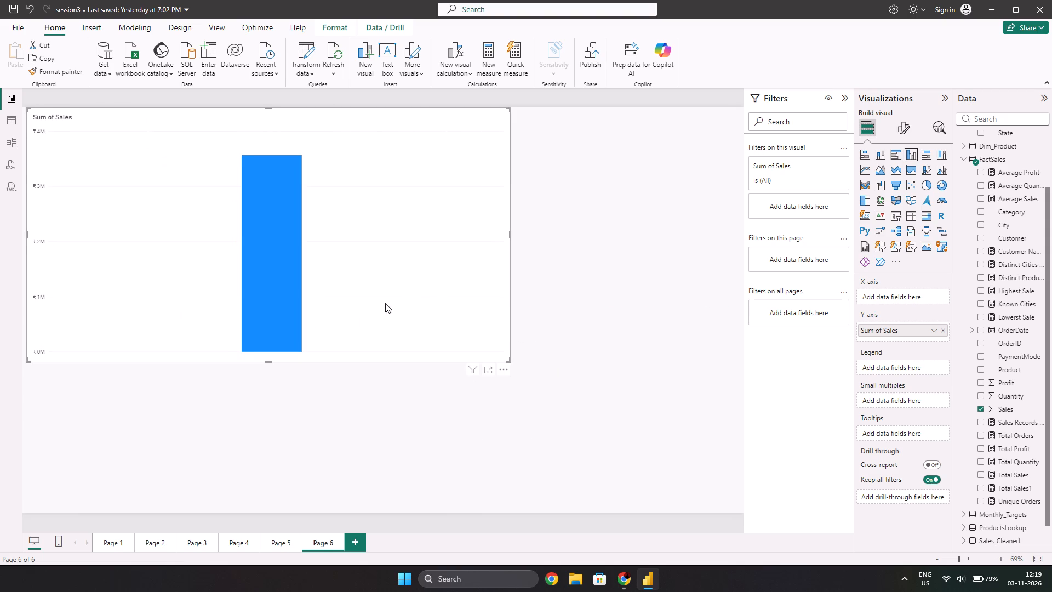
{"action": "left_click_drag", "start_coordinate": [418, 284], "coordinate": [389, 275]}
{"action": "left_click", "coordinate": [582, 408]}
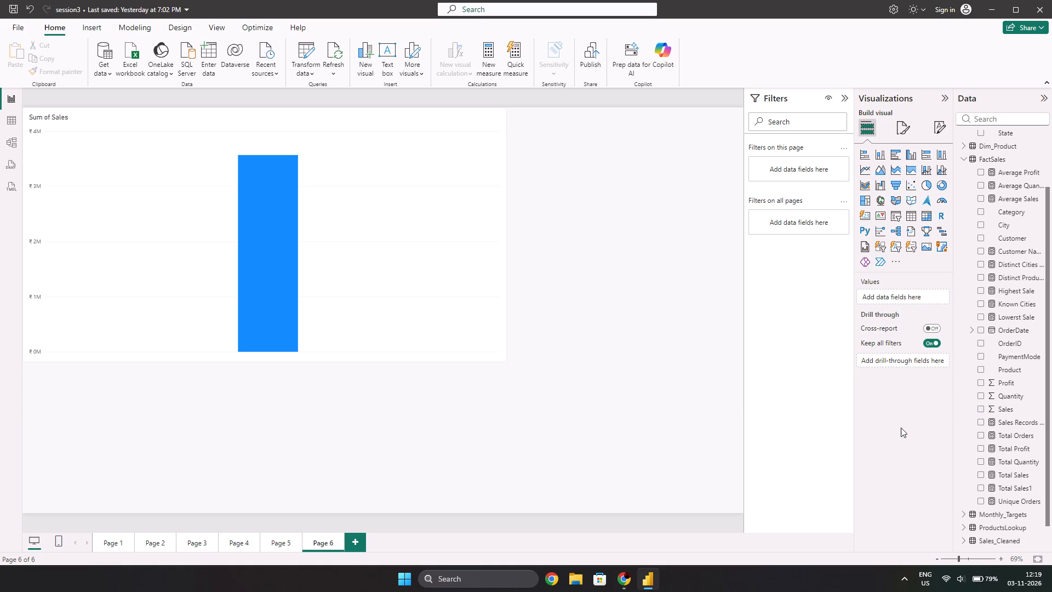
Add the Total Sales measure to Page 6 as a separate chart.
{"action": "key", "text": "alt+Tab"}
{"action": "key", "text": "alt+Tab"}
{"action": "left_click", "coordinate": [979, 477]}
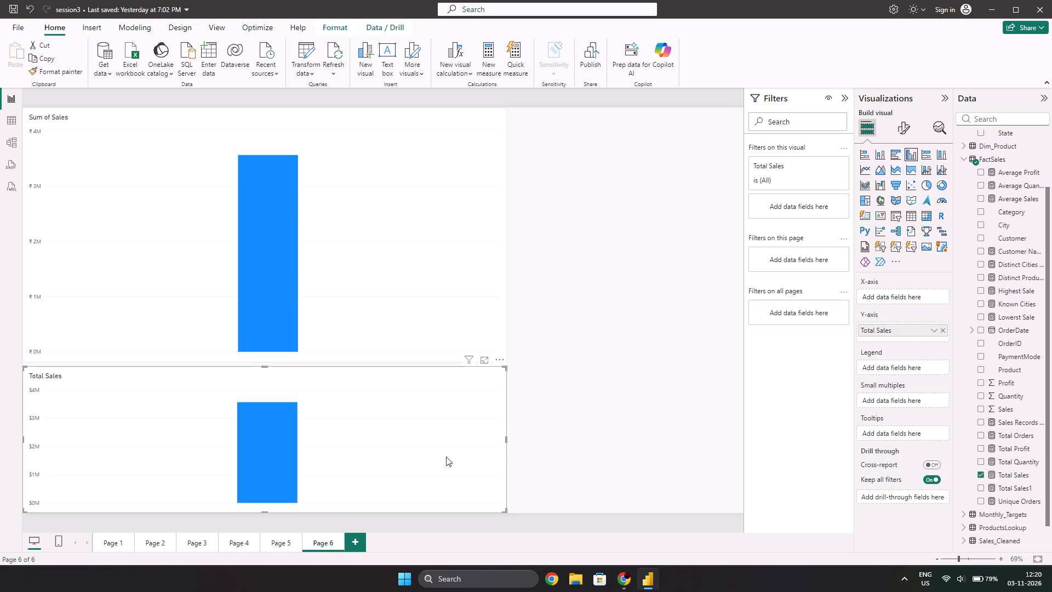
Add the Total Sales measure to the Sum of Sales chart.
{"action": "left_click", "coordinate": [388, 275]}
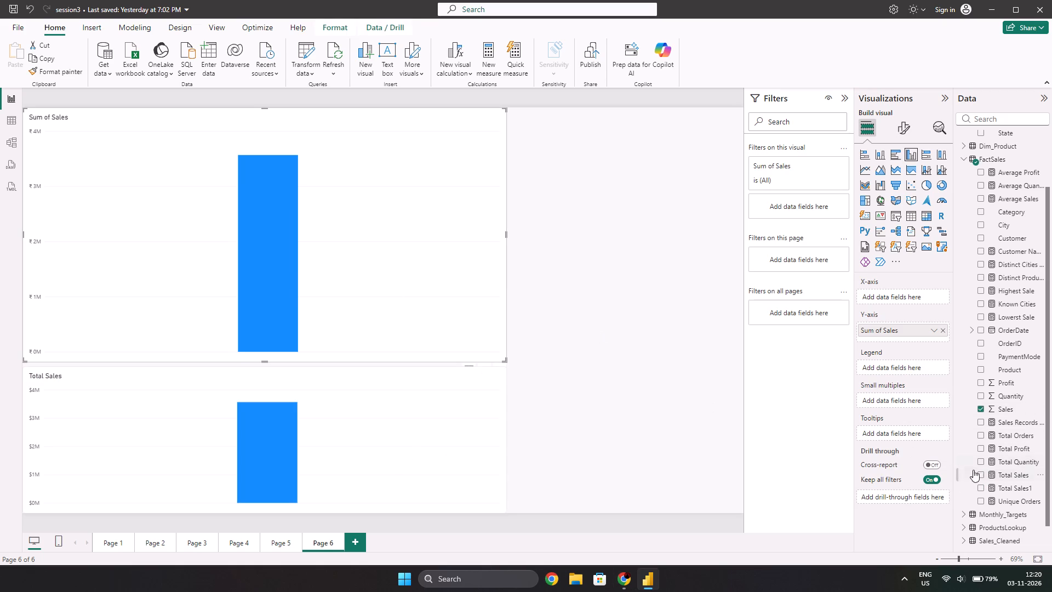
{"action": "left_click", "coordinate": [982, 476]}
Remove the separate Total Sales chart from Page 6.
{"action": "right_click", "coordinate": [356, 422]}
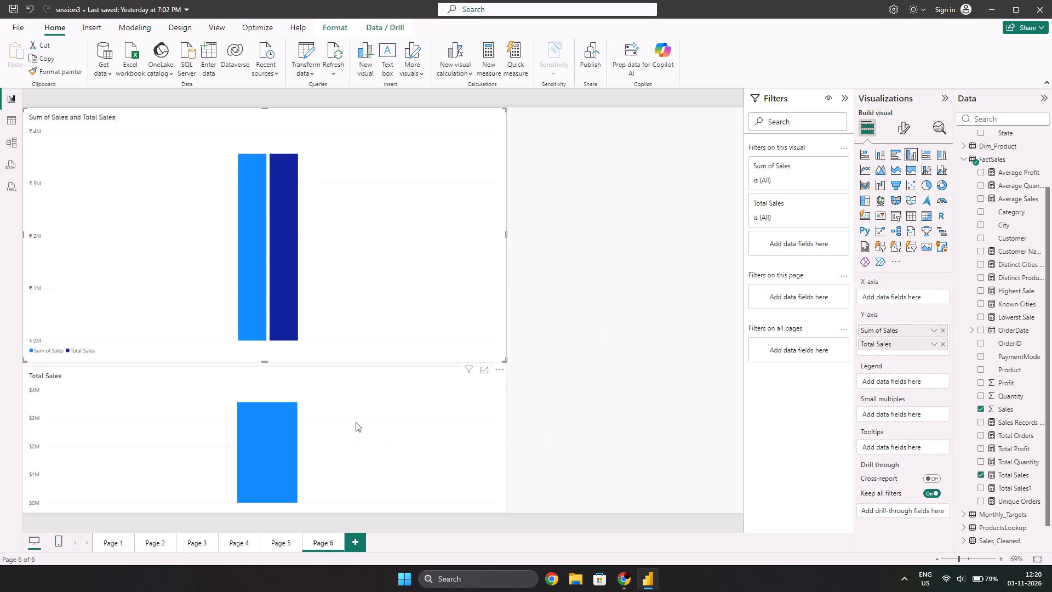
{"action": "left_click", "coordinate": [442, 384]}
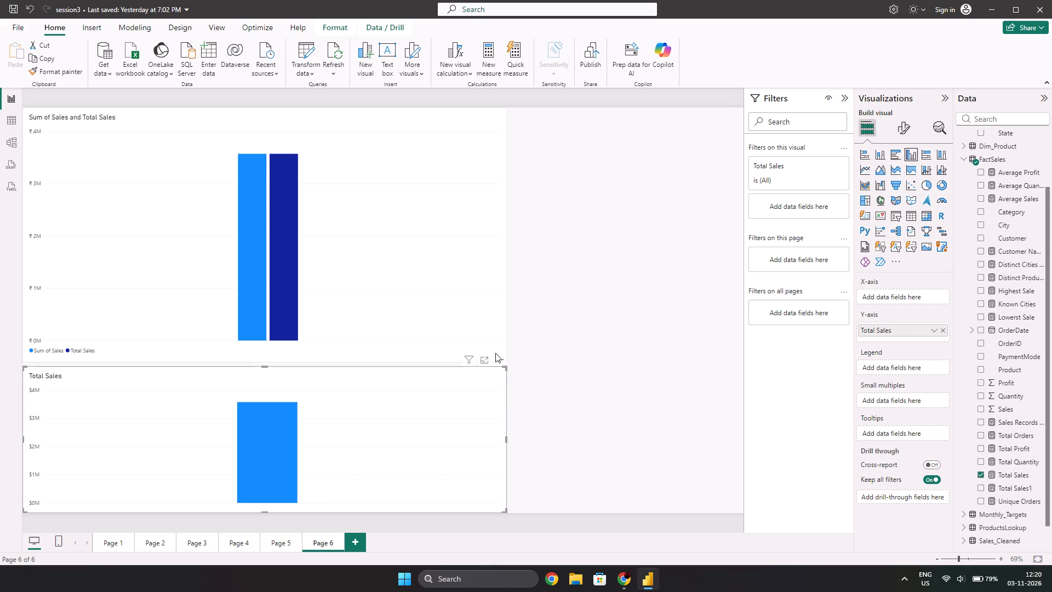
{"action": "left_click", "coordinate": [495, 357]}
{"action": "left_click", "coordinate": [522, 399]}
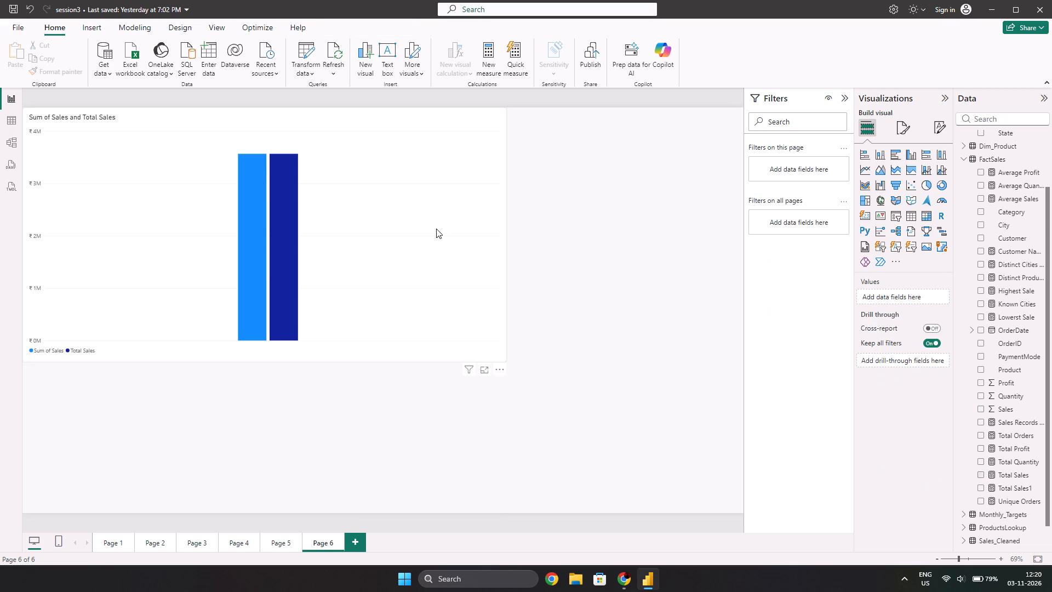
Following the document's measure list, add Total Orders, Total Profit, Average Sales and Highest Sale to the Sum of Sales and Total Sales chart.
{"action": "left_click", "coordinate": [436, 226]}
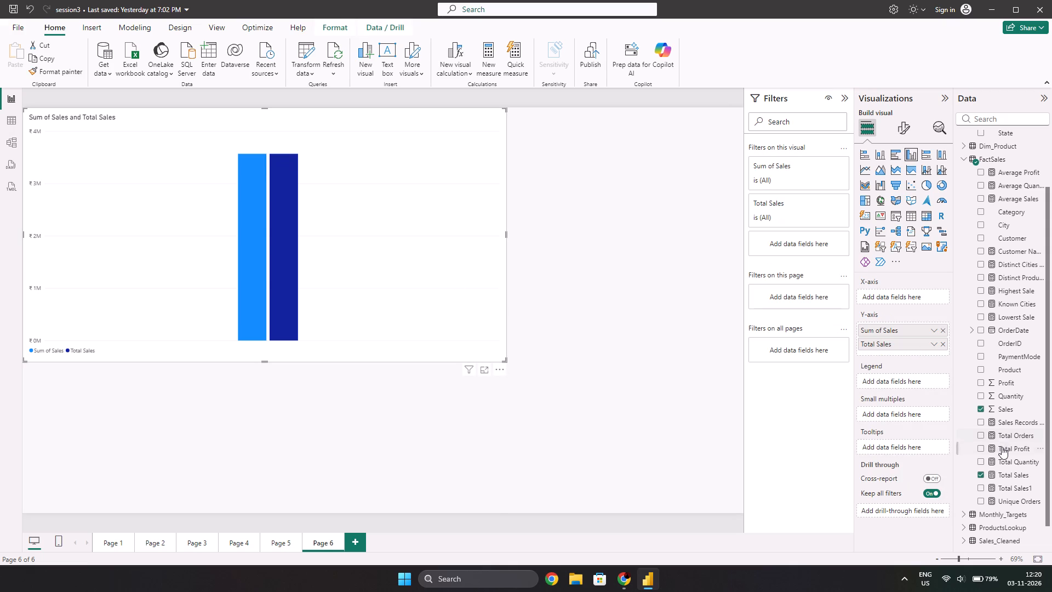
{"action": "key", "text": "alt+Tab"}
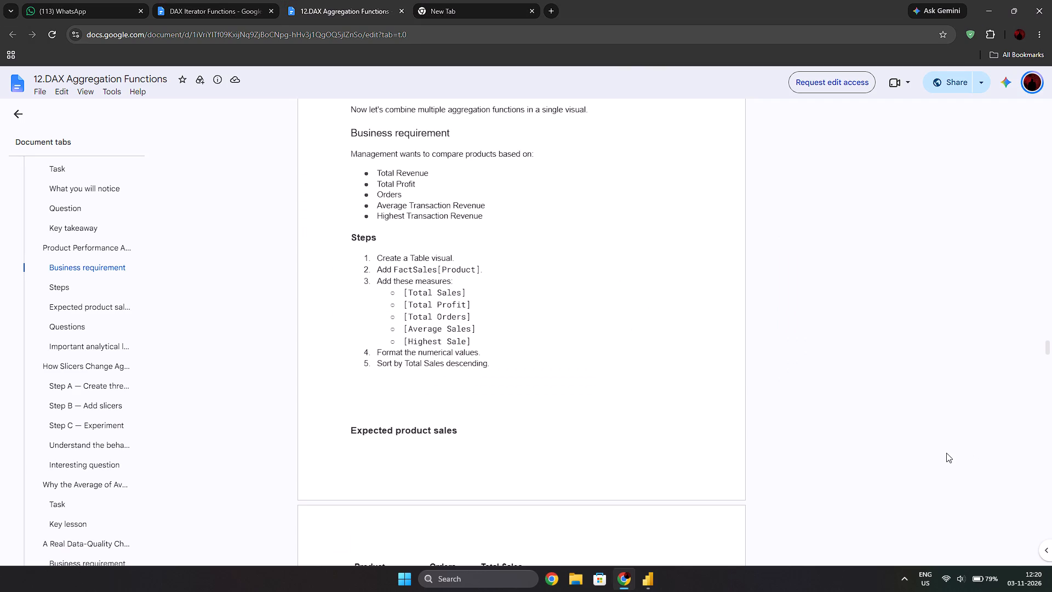
{"action": "key", "text": "alt+Tab"}
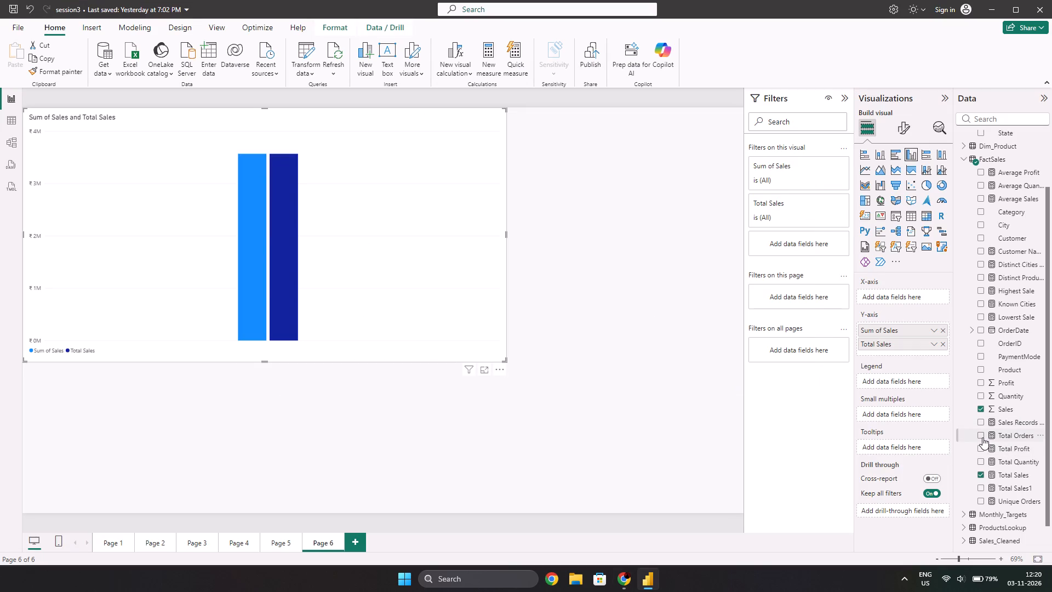
{"action": "left_click", "coordinate": [981, 436]}
{"action": "left_click", "coordinate": [979, 449]}
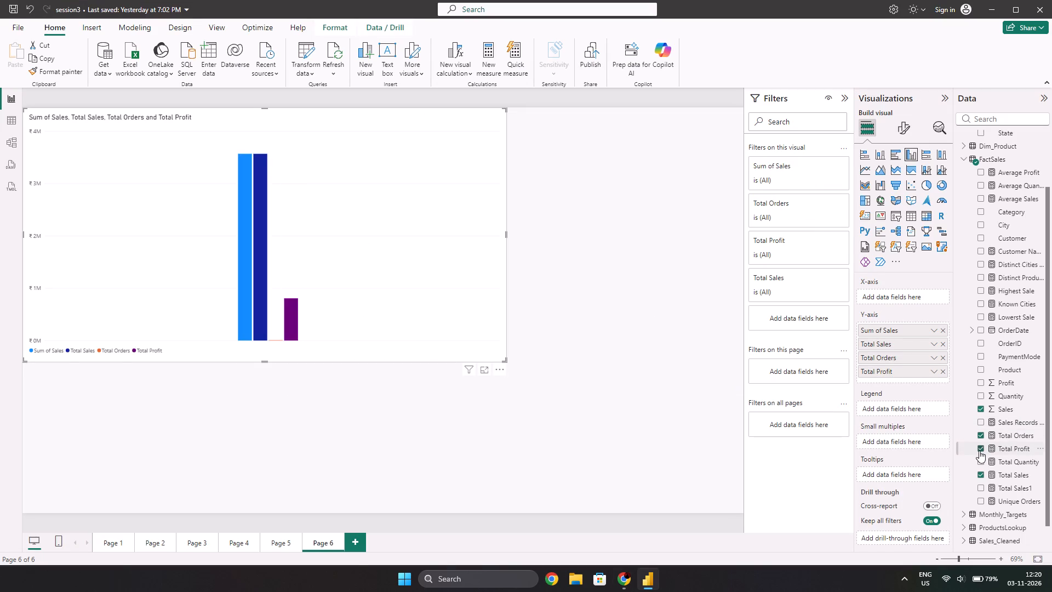
{"action": "key", "text": "alt+Tab"}
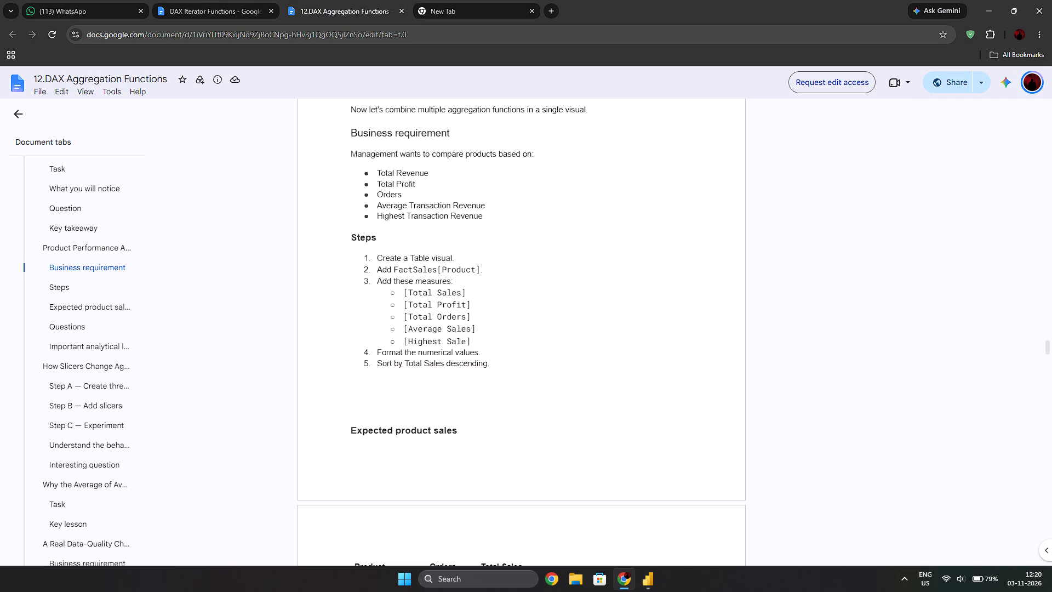
{"action": "key", "text": "alt+Tab"}
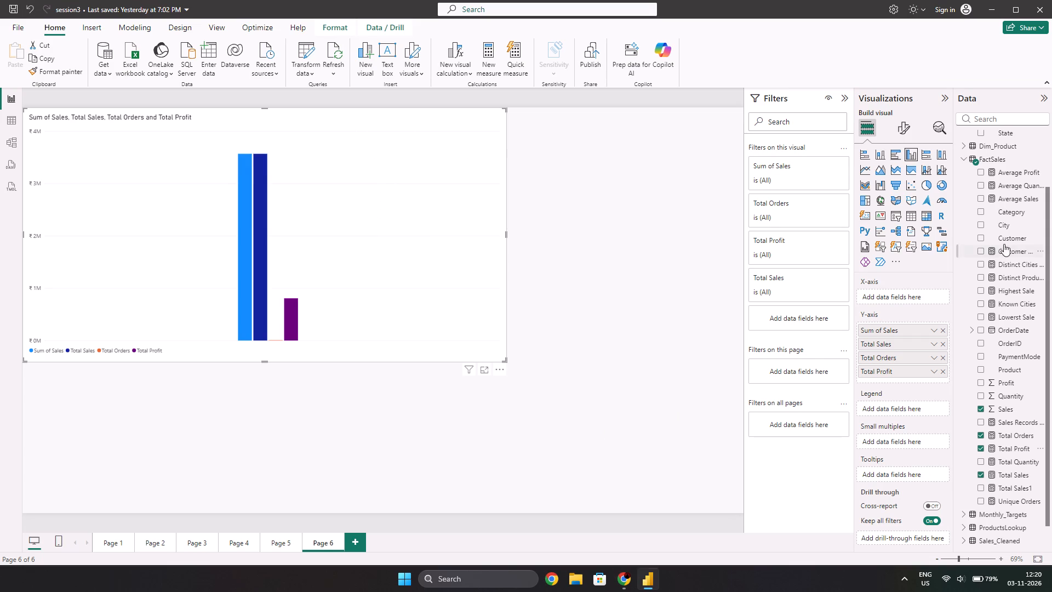
{"action": "left_click", "coordinate": [981, 200]}
{"action": "key", "text": "alt+Tab"}
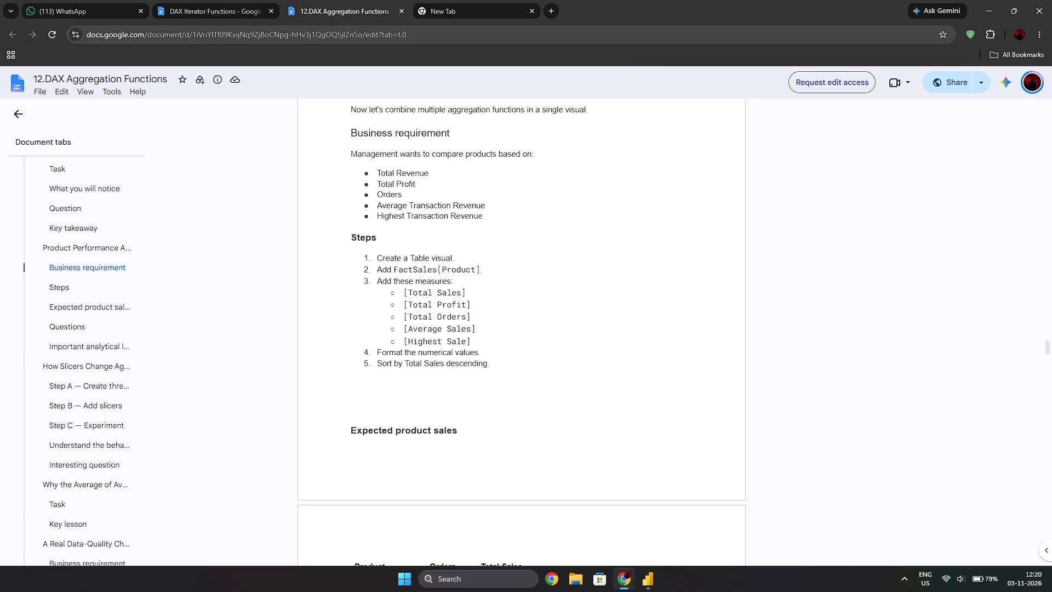
{"action": "key", "text": "alt+Tab"}
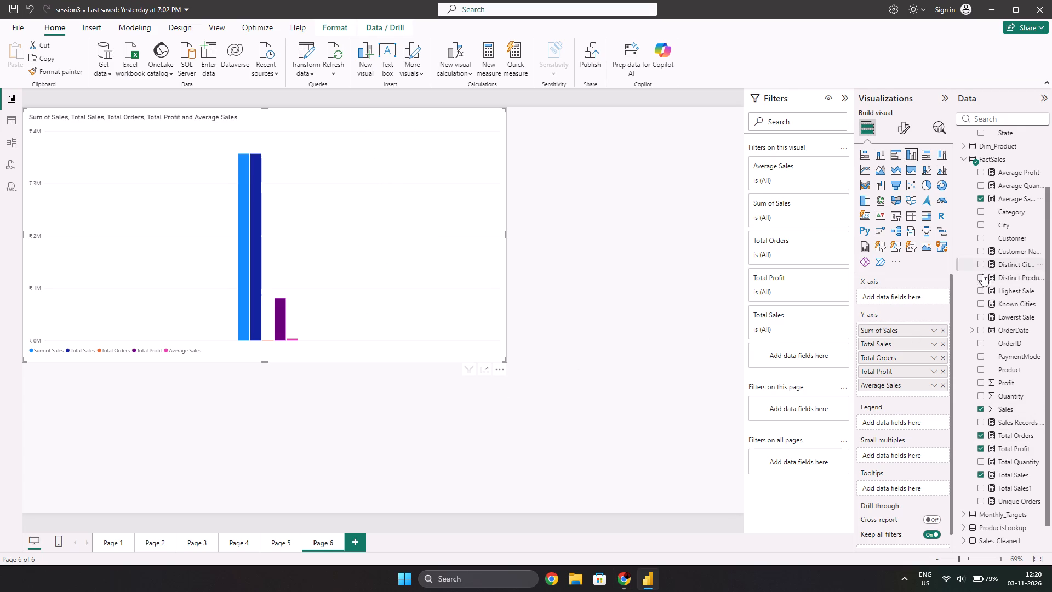
{"action": "left_click", "coordinate": [979, 289]}
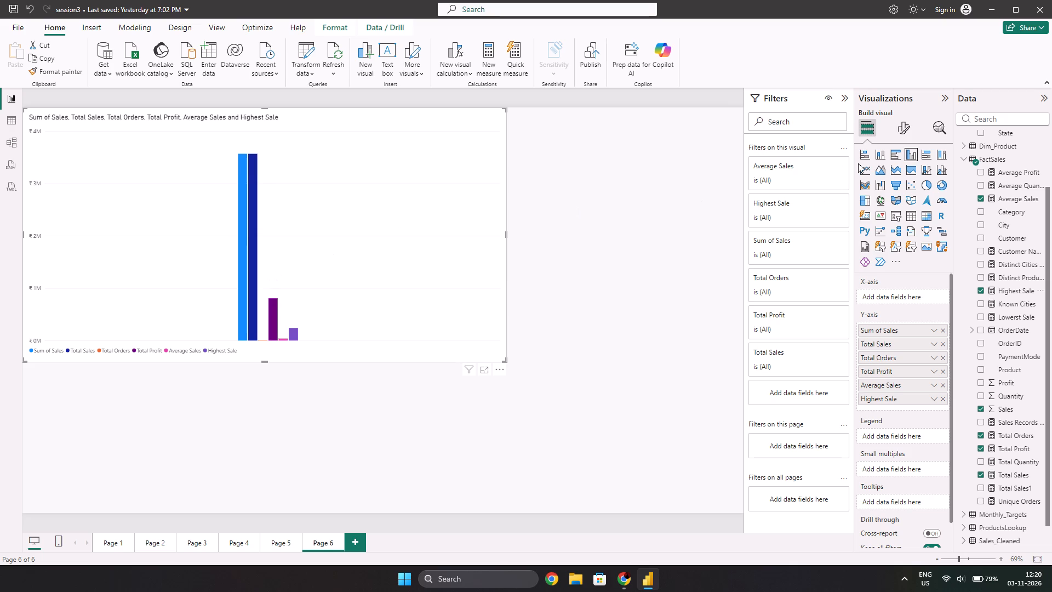
Convert the combined sales, orders and profit measures chart on Page 6 into a matrix.
{"action": "left_click", "coordinate": [913, 155]}
{"action": "left_click", "coordinate": [913, 156]}
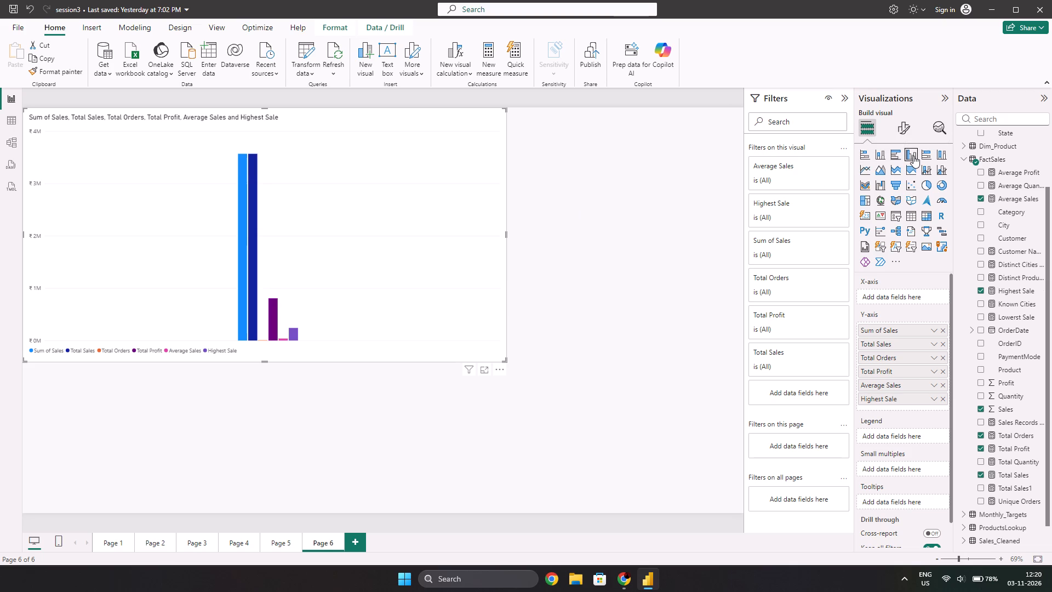
{"action": "left_click", "coordinate": [913, 156]}
{"action": "left_click", "coordinate": [913, 156]}
{"action": "left_click", "coordinate": [868, 213]}
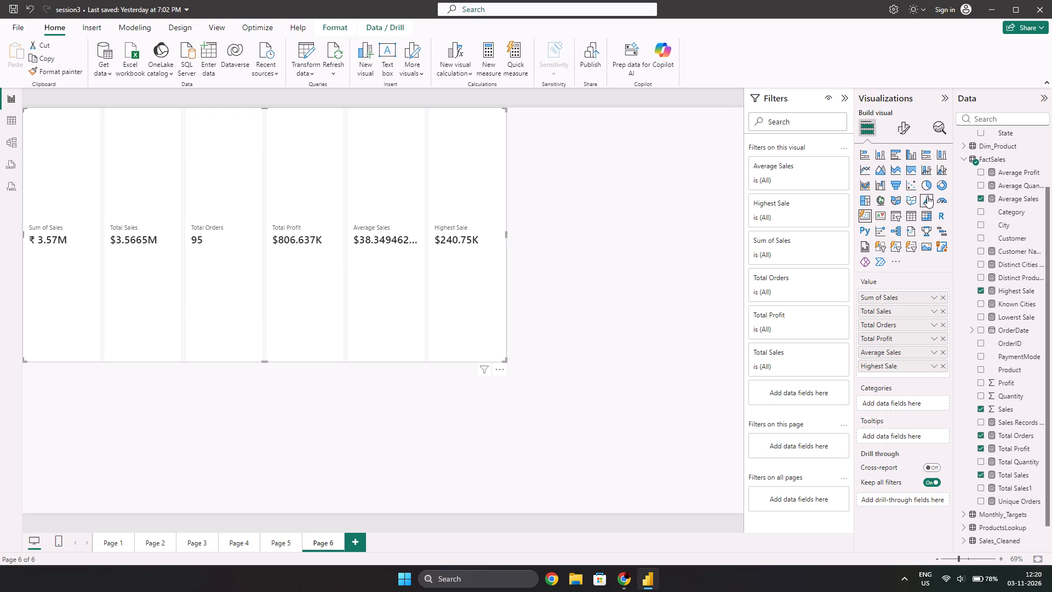
{"action": "left_click", "coordinate": [927, 211]}
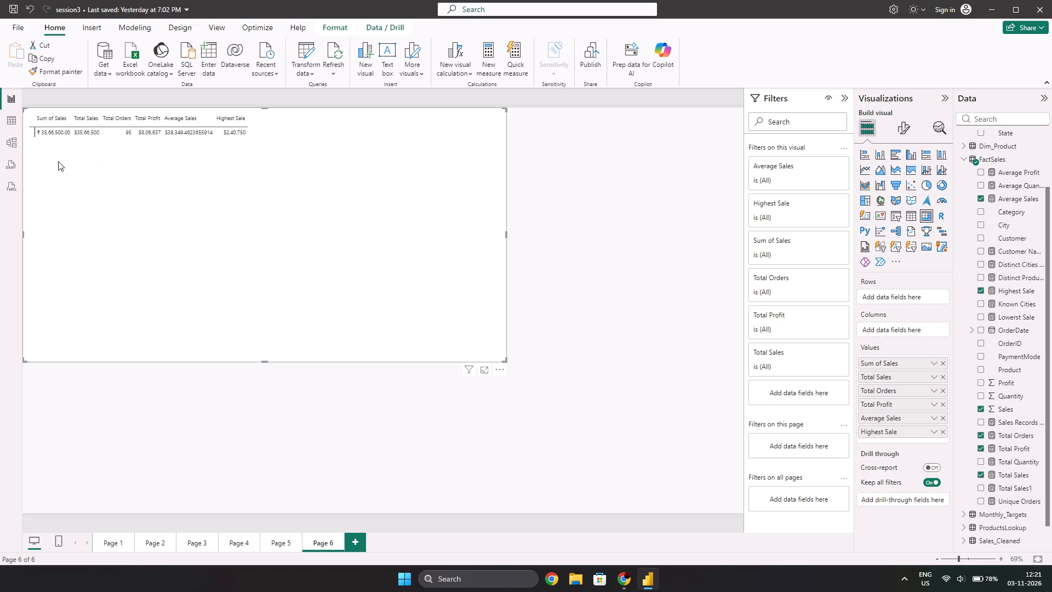
Following the document's table instructions, add FactSales Product as the matrix rows and remove Sum of Sales from the values.
{"action": "key", "text": "alt+Tab"}
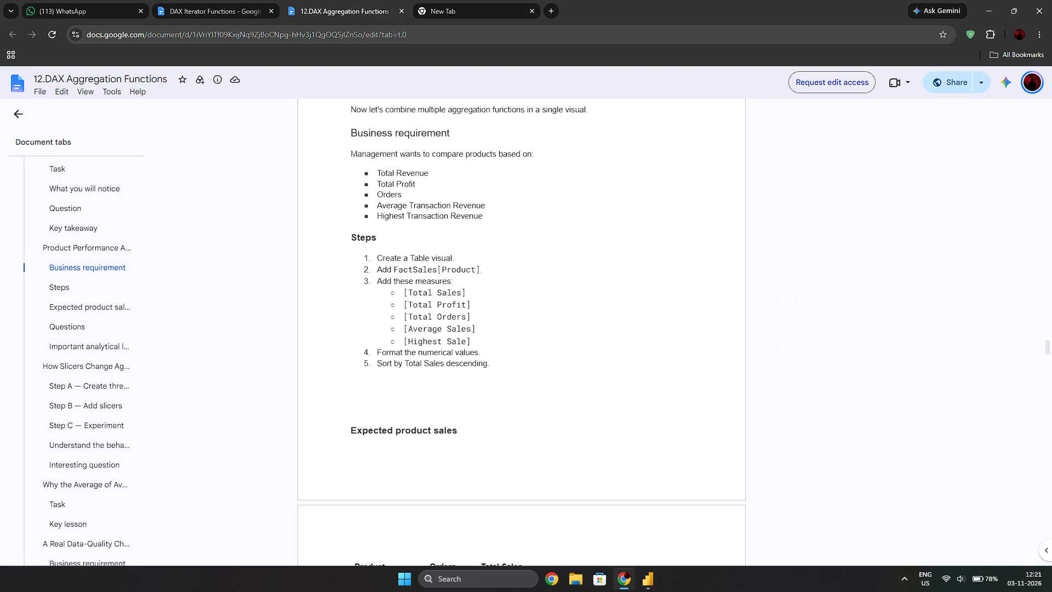
{"action": "scroll", "coordinate": [494, 349], "scroll_direction": "down", "scroll_amount": 1}
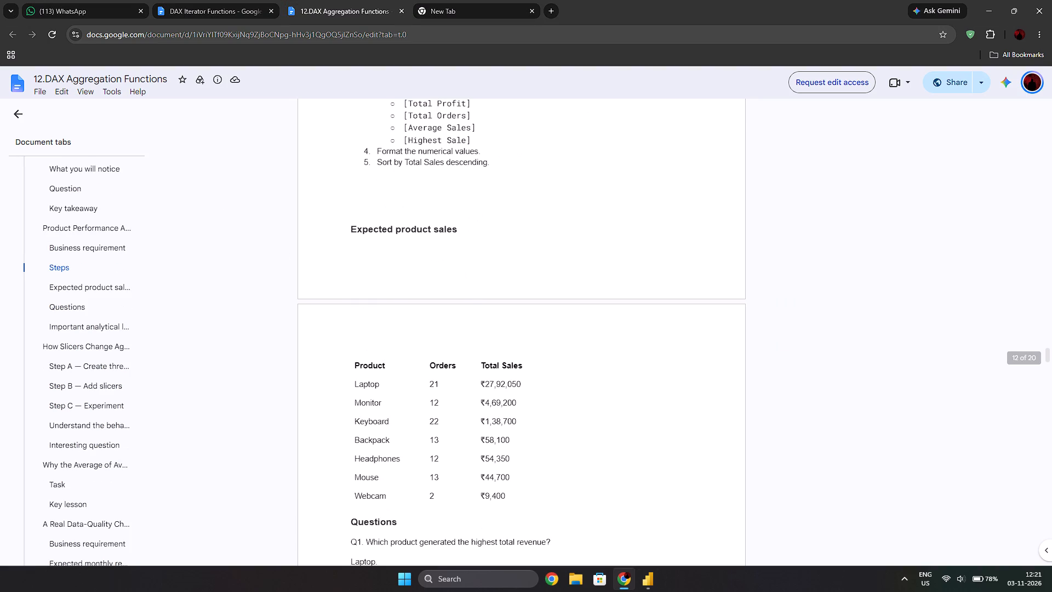
{"action": "key", "text": "alt+Tab"}
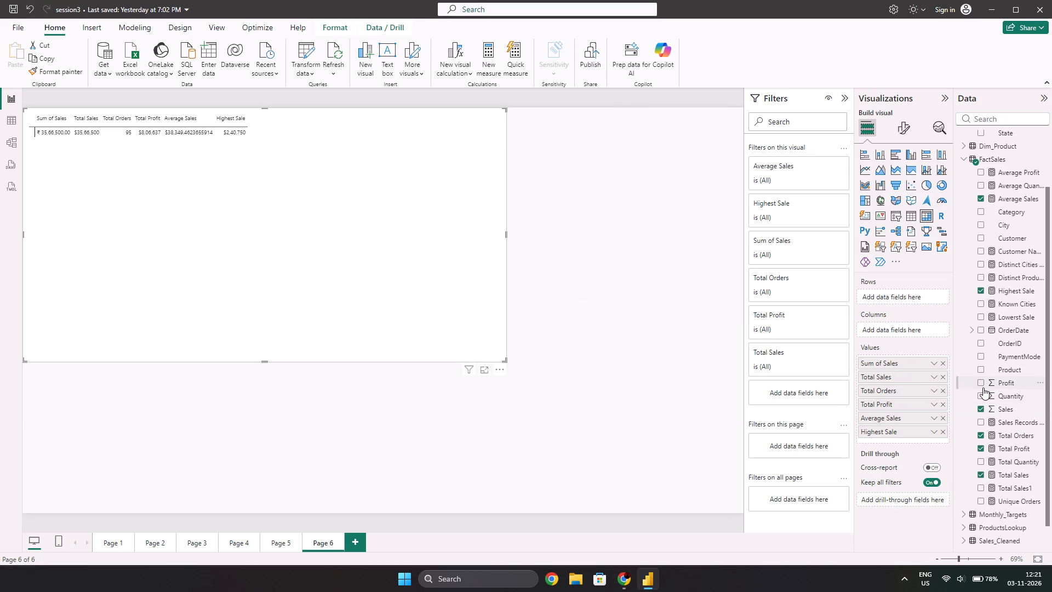
{"action": "left_click", "coordinate": [983, 371]}
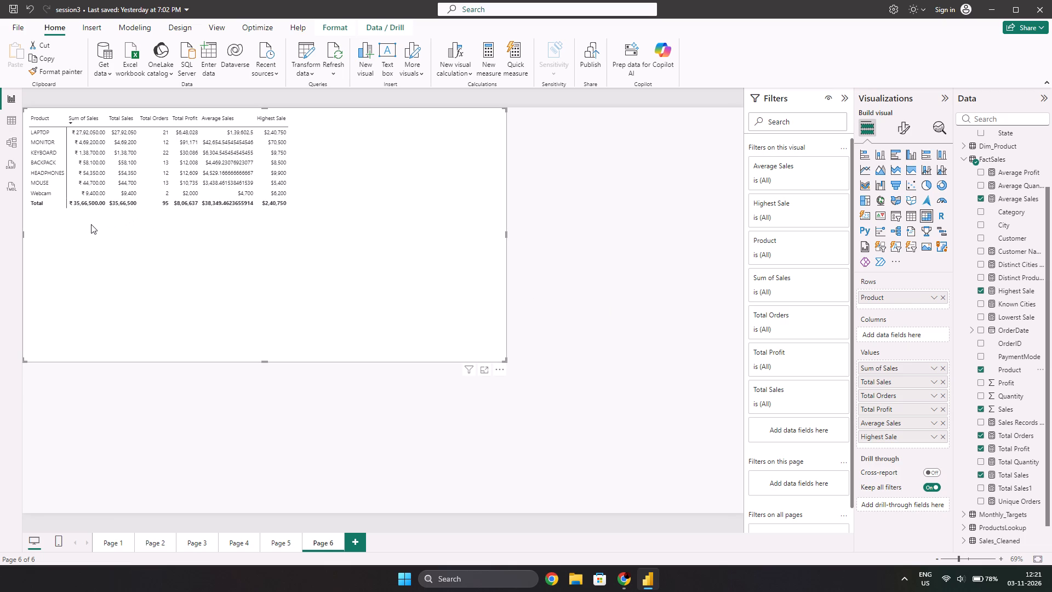
{"action": "left_click", "coordinate": [942, 367]}
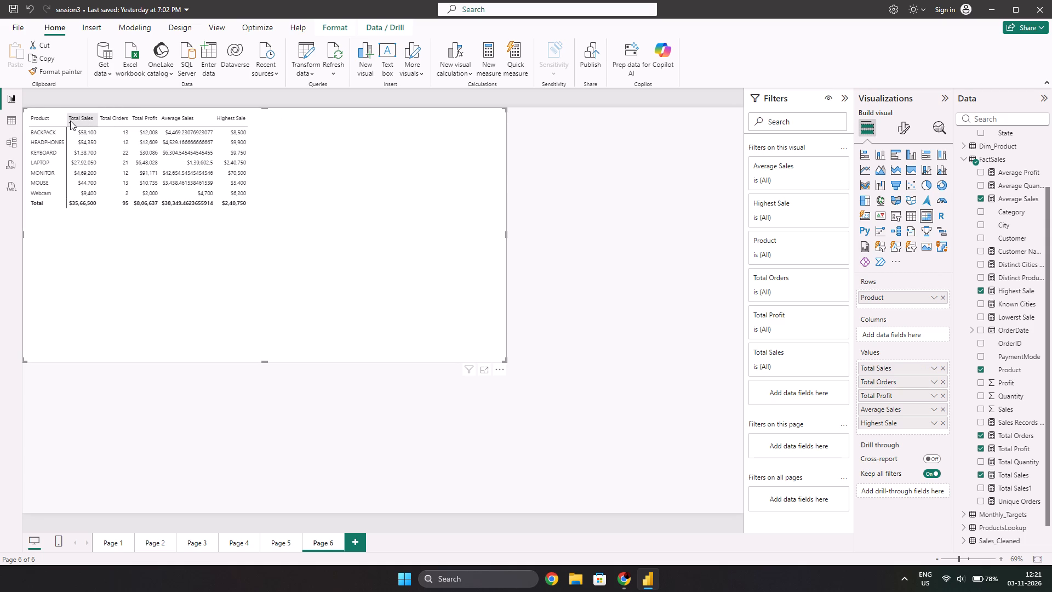
Sort the product matrix by Total Sales in descending order.
{"action": "left_click", "coordinate": [70, 123]}
{"action": "left_click", "coordinate": [70, 123]}
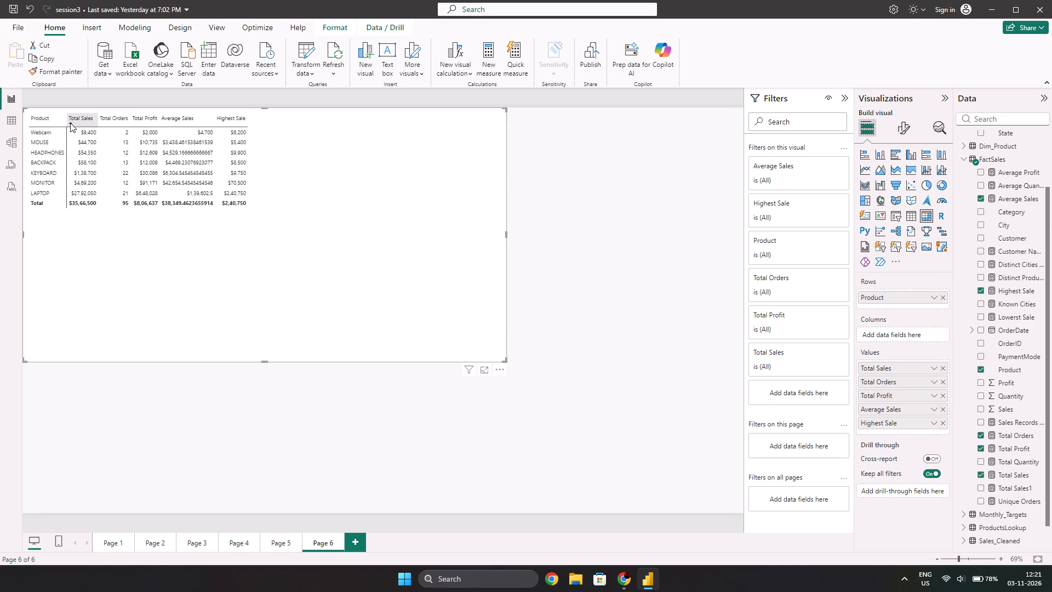
{"action": "left_click", "coordinate": [70, 123]}
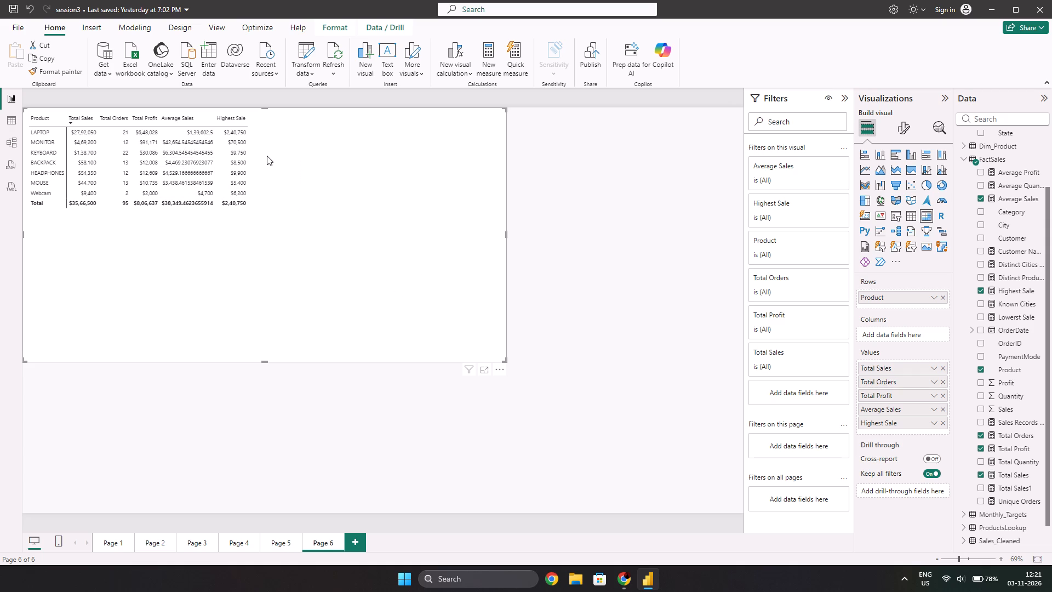
Shrink the product matrix so its frame fits closely around the table content.
{"action": "left_click", "coordinate": [505, 362]}
{"action": "left_click_drag", "start_coordinate": [502, 359], "coordinate": [449, 325]}
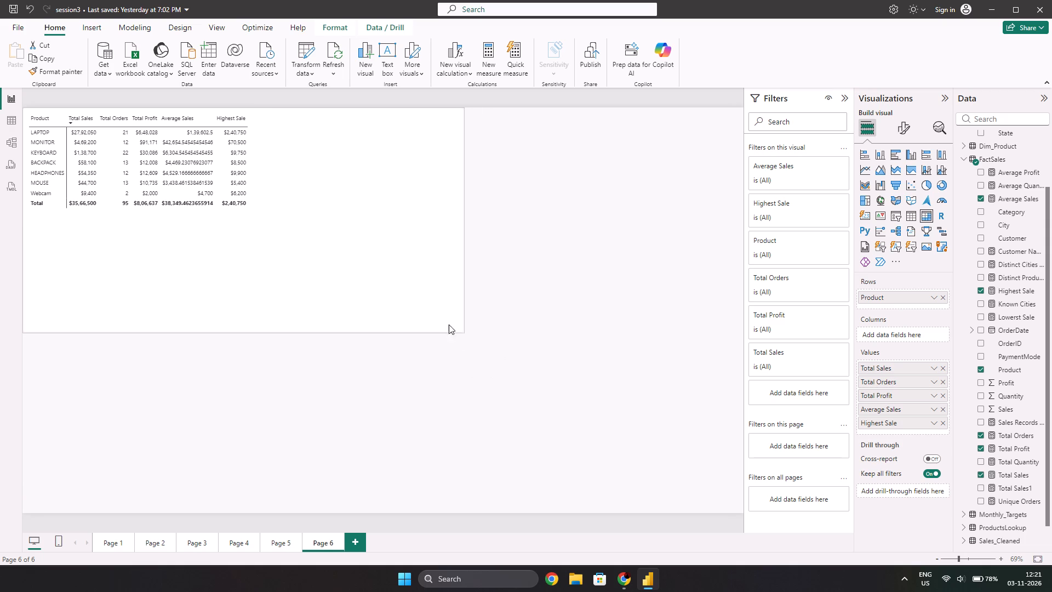
{"action": "left_click_drag", "start_coordinate": [449, 325], "coordinate": [251, 217]}
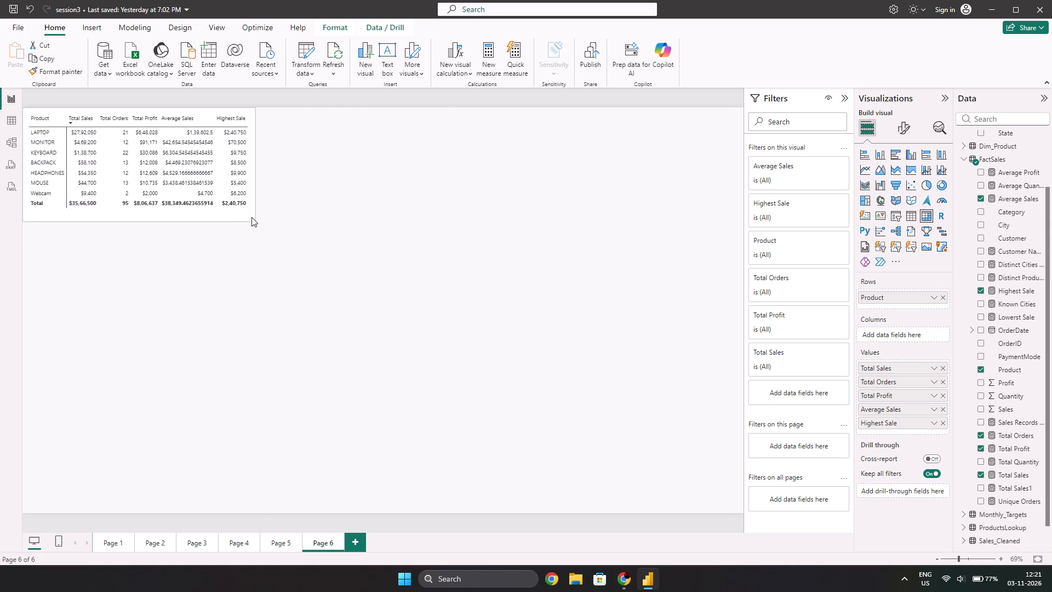
{"action": "left_click_drag", "start_coordinate": [251, 217], "coordinate": [251, 213]}
Read the DAX Aggregation Functions document's sections on slicers, the average of averages and the missing-dates challenge.
{"action": "key", "text": "alt+Tab"}
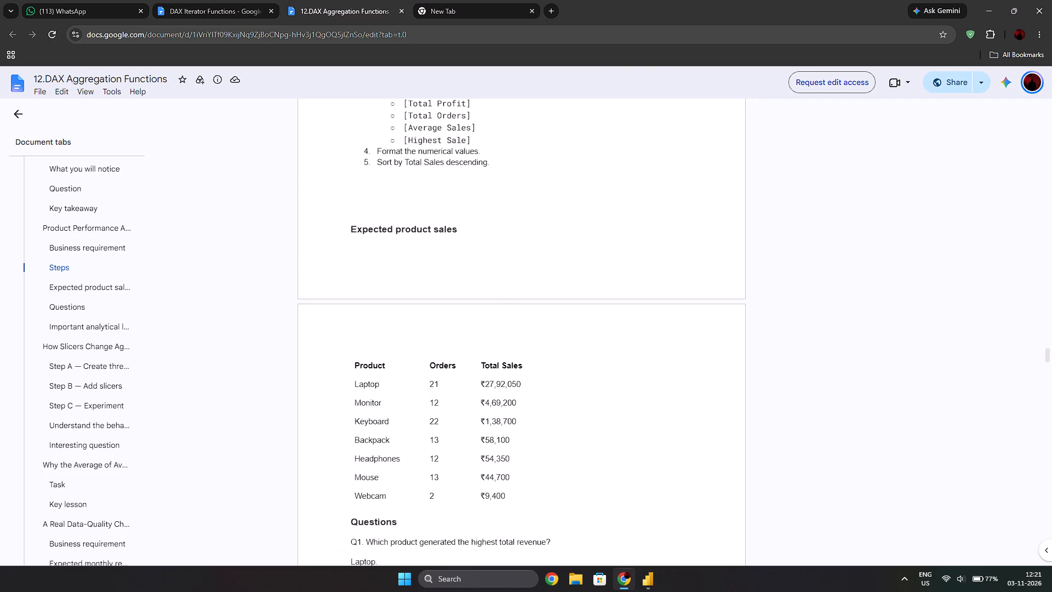
{"action": "scroll", "coordinate": [450, 349], "scroll_direction": "down", "scroll_amount": 4}
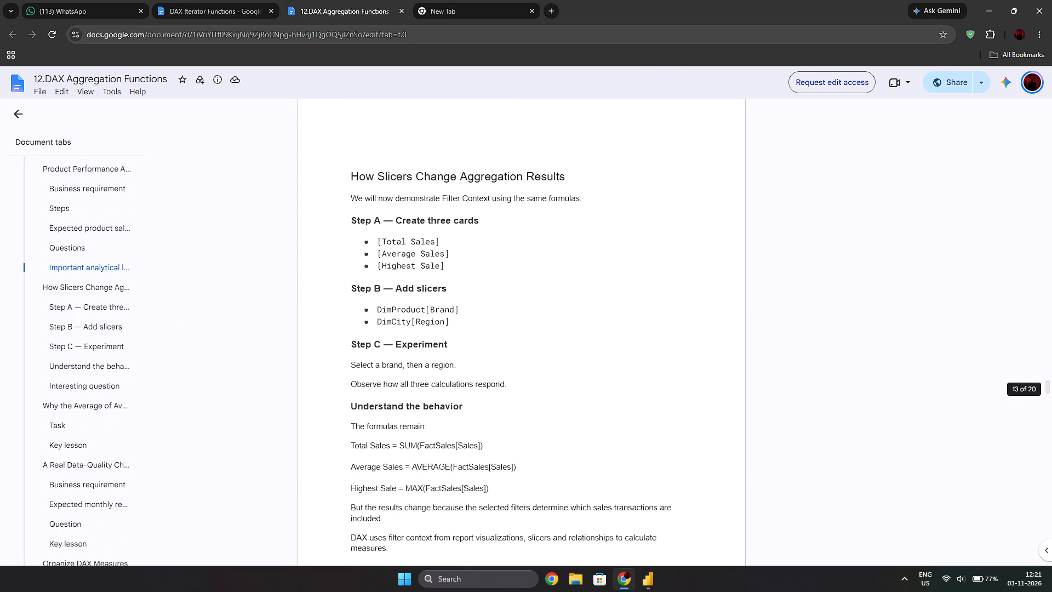
{"action": "scroll", "coordinate": [416, 267], "scroll_direction": "down", "scroll_amount": 1}
{"action": "scroll", "coordinate": [416, 269], "scroll_direction": "up", "scroll_amount": 1}
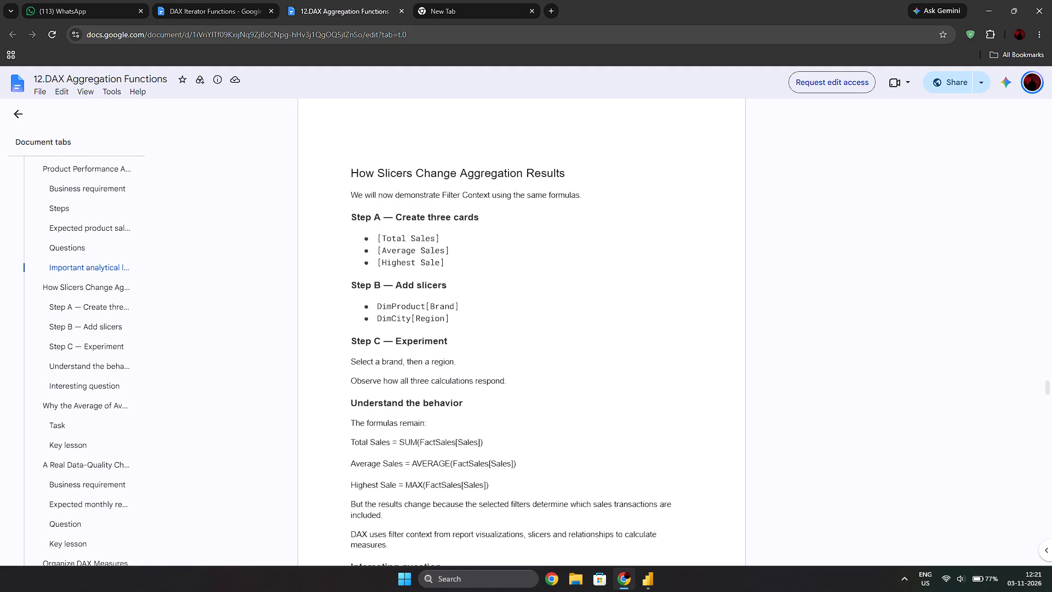
{"action": "left_click_drag", "start_coordinate": [462, 265], "coordinate": [374, 232]}
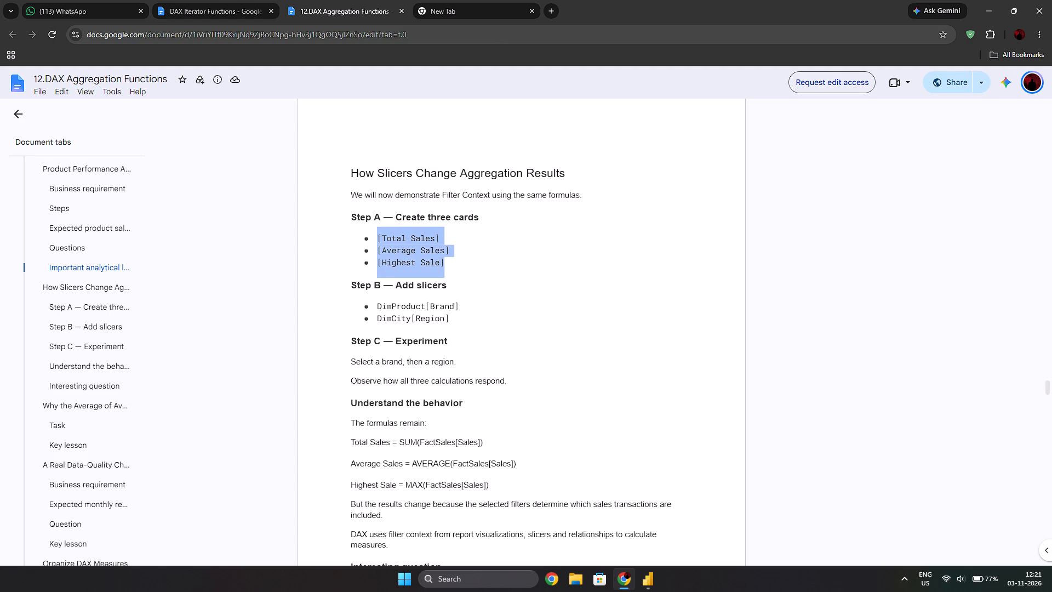
{"action": "left_click", "coordinate": [506, 359]}
{"action": "scroll", "coordinate": [506, 359], "scroll_direction": "down", "scroll_amount": 1}
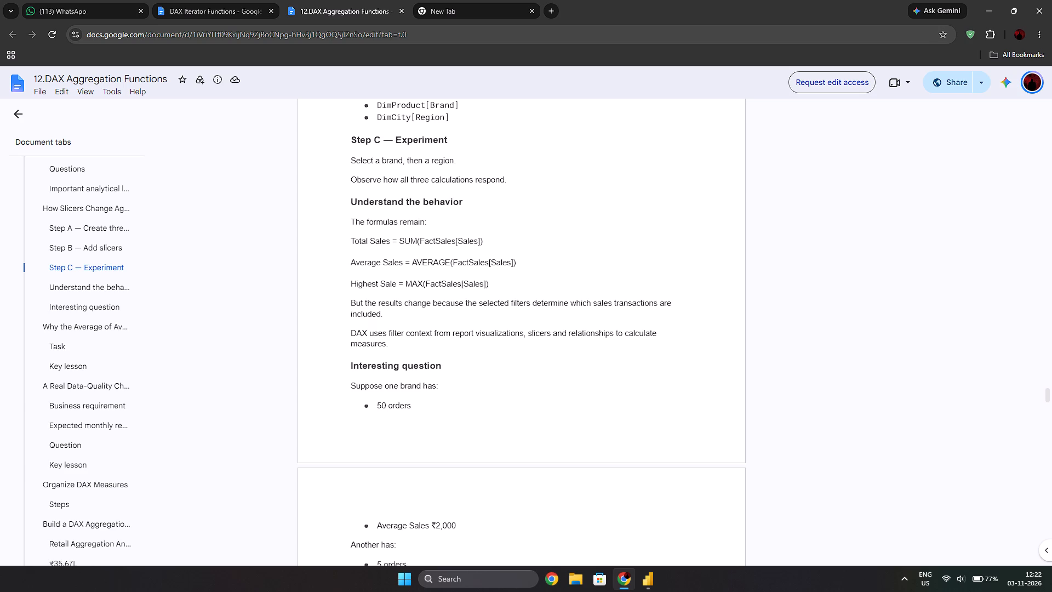
{"action": "left_click", "coordinate": [546, 430]}
{"action": "scroll", "coordinate": [546, 430], "scroll_direction": "down", "scroll_amount": 1}
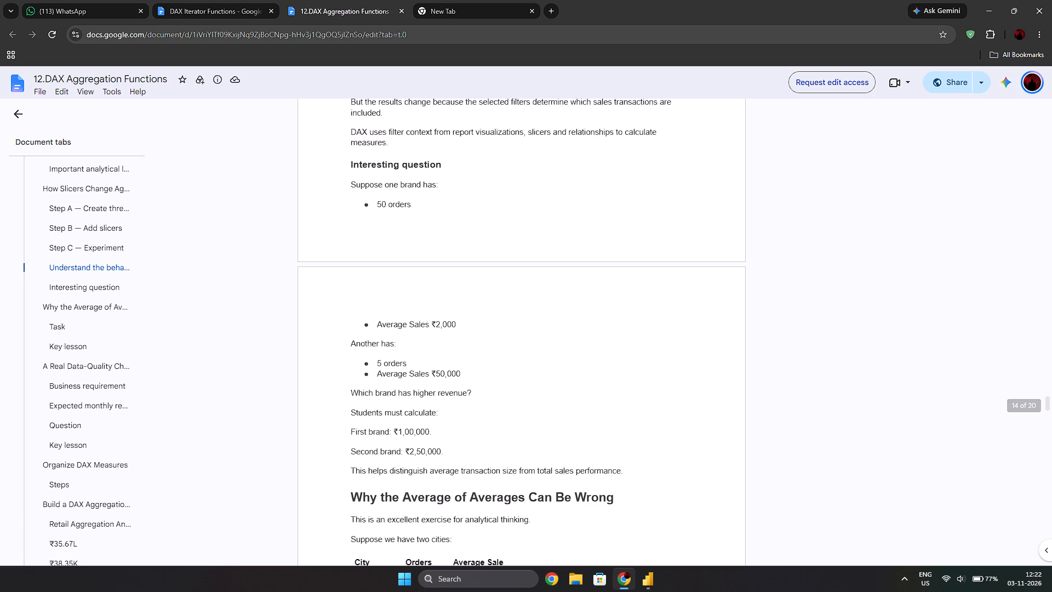
{"action": "scroll", "coordinate": [489, 380], "scroll_direction": "down", "scroll_amount": 1}
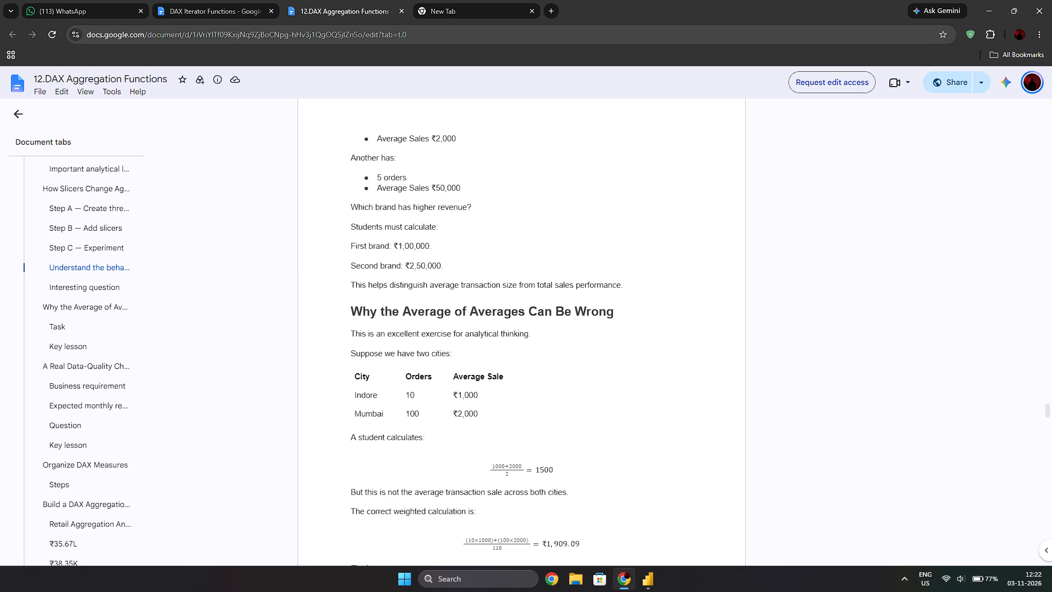
{"action": "scroll", "coordinate": [472, 357], "scroll_direction": "down", "scroll_amount": 2}
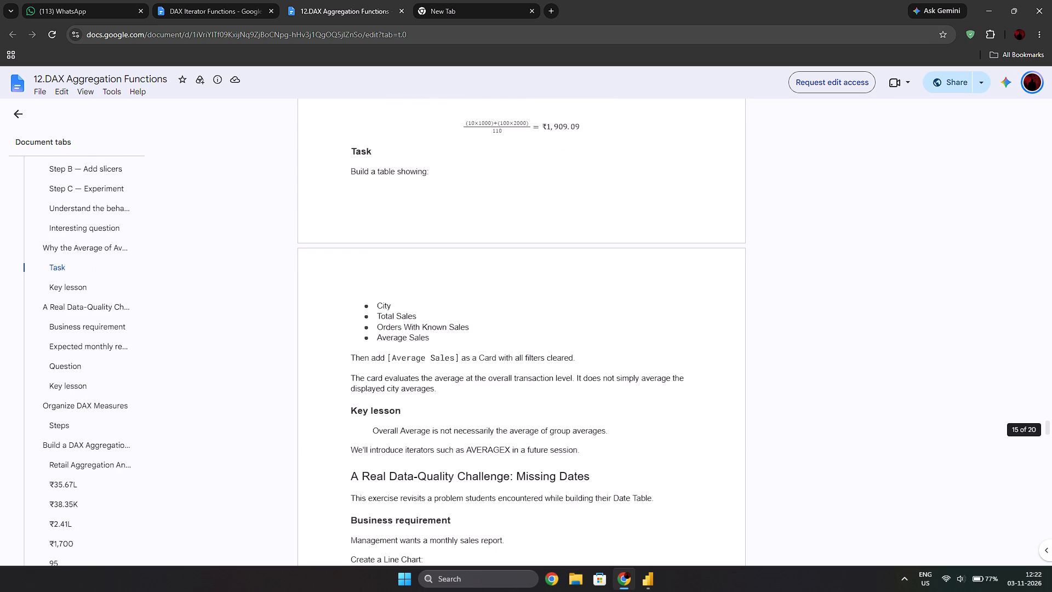
{"action": "scroll", "coordinate": [468, 361], "scroll_direction": "down", "scroll_amount": 1}
Back in Power BI, add a slicer to Page 6 using the Region field from Dim_City.
{"action": "key", "text": "alt+Tab"}
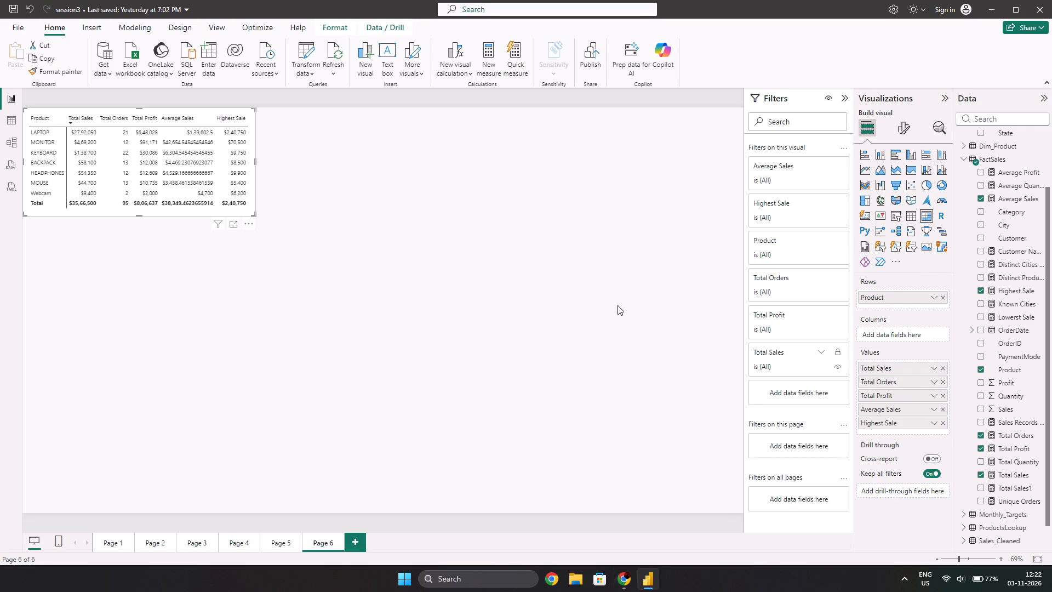
{"action": "left_click", "coordinate": [616, 305]}
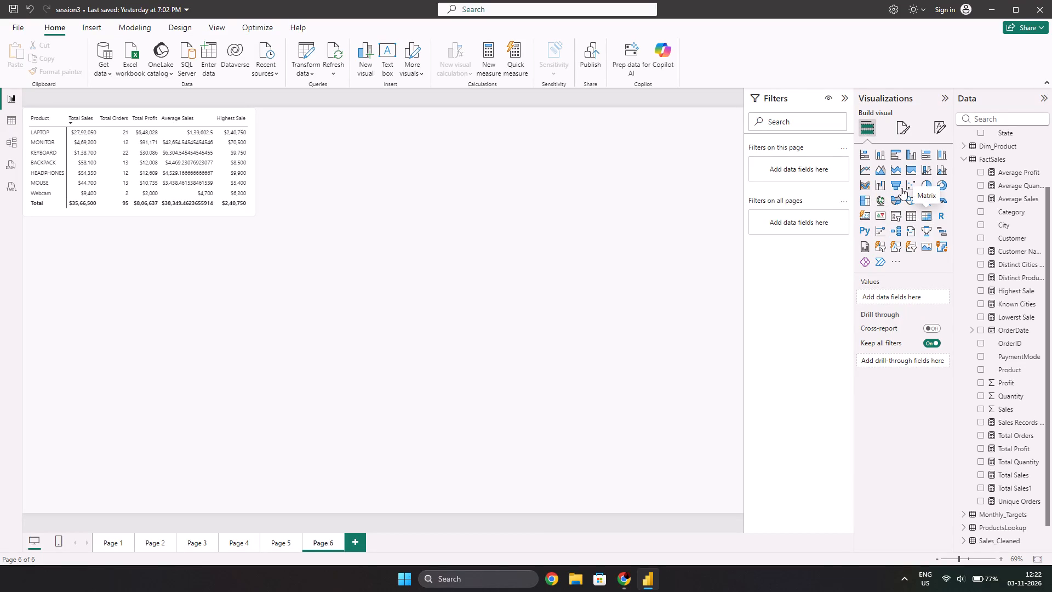
{"action": "left_click", "coordinate": [894, 213]}
{"action": "scroll", "coordinate": [978, 234], "scroll_direction": "up", "scroll_amount": 2}
{"action": "left_click", "coordinate": [980, 186]}
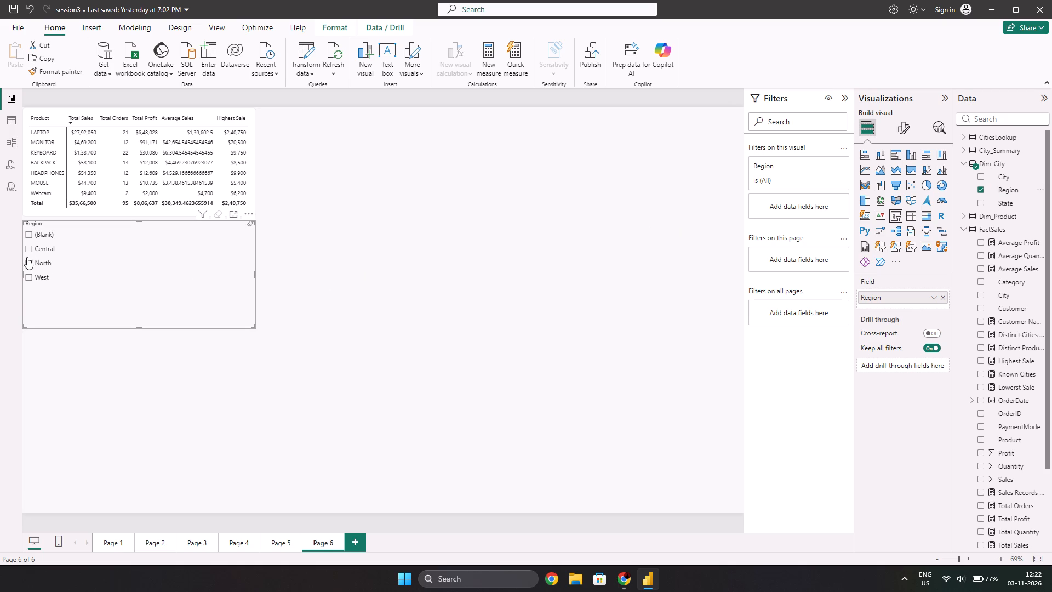
Test the Region slicer's effect on the product matrix with North, Central, West and (Blank), clearing each selection.
{"action": "left_click", "coordinate": [27, 263]}
{"action": "left_click", "coordinate": [28, 259]}
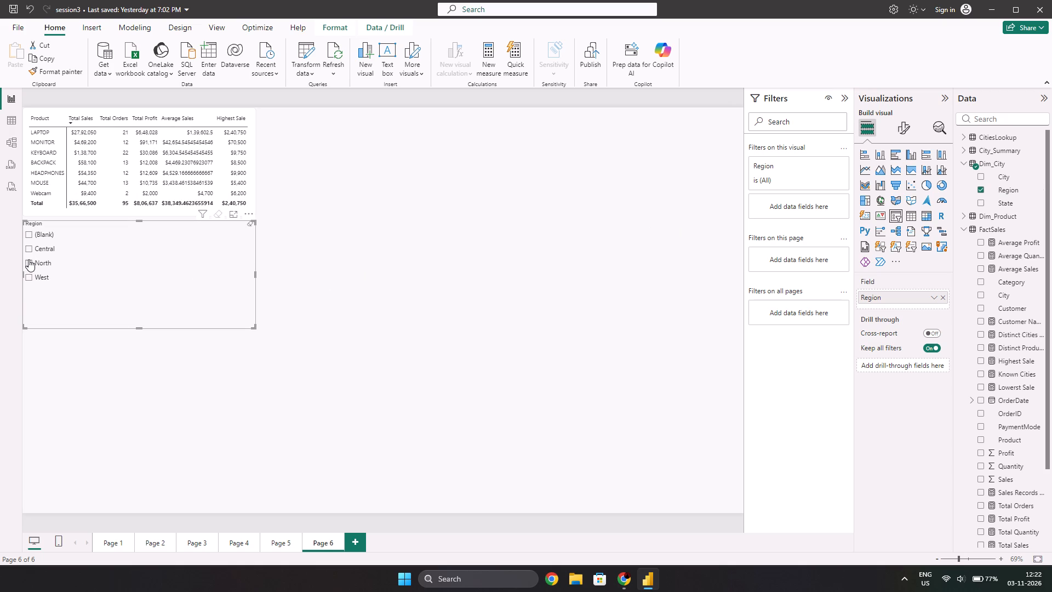
{"action": "left_click", "coordinate": [28, 259]}
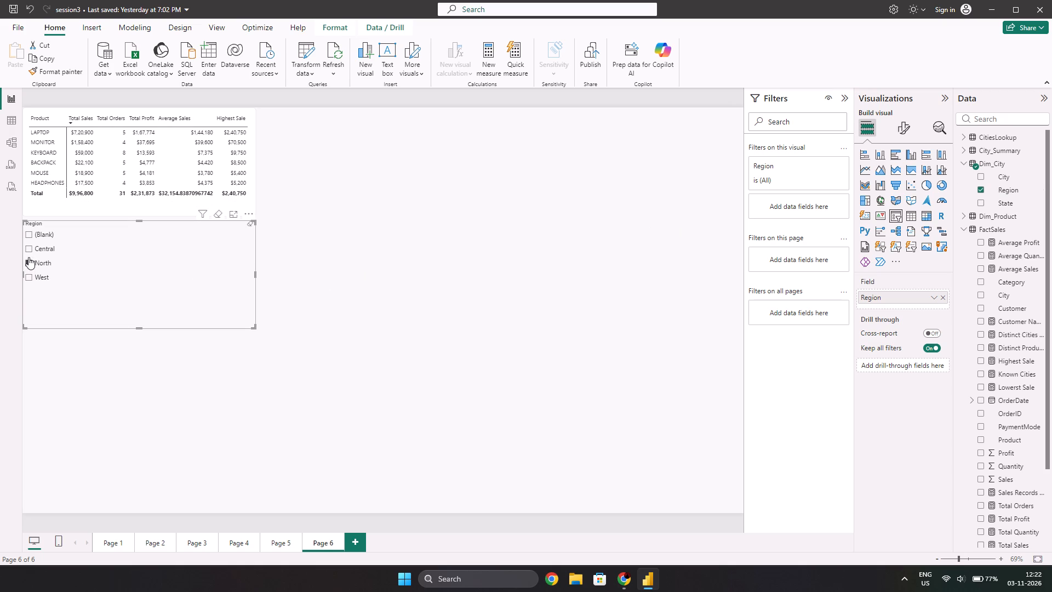
{"action": "left_click", "coordinate": [28, 257]}
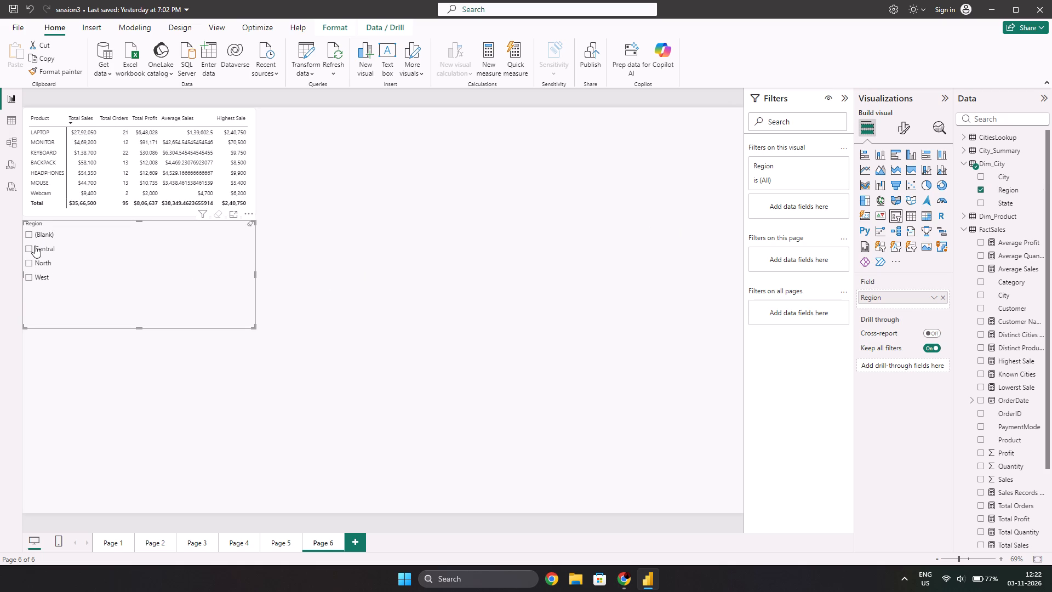
{"action": "left_click", "coordinate": [31, 246]}
{"action": "left_click", "coordinate": [31, 247]}
{"action": "left_click", "coordinate": [30, 276]}
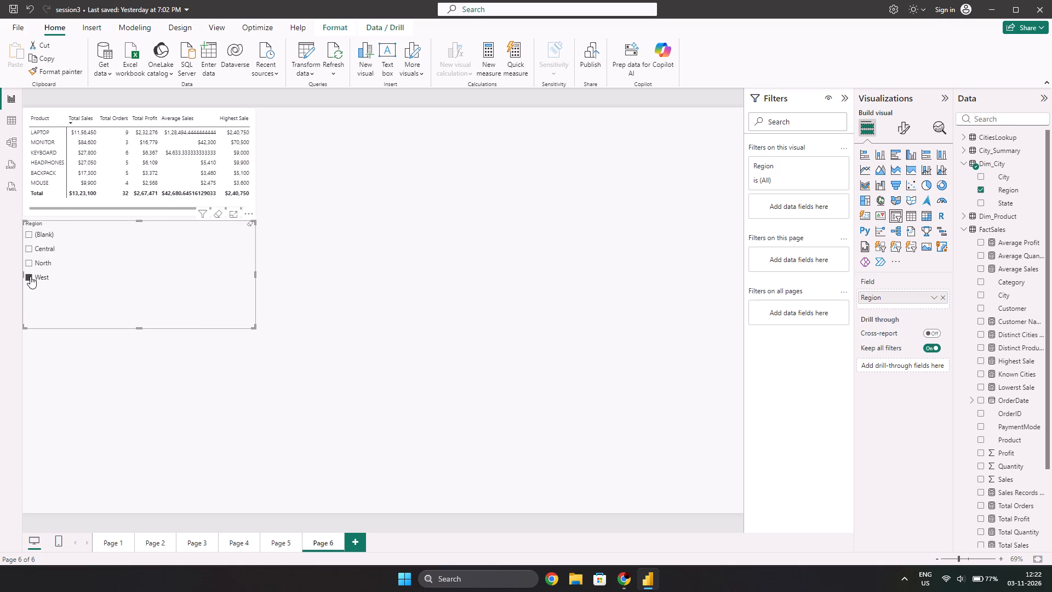
{"action": "left_click", "coordinate": [30, 276]}
{"action": "left_click", "coordinate": [27, 261]}
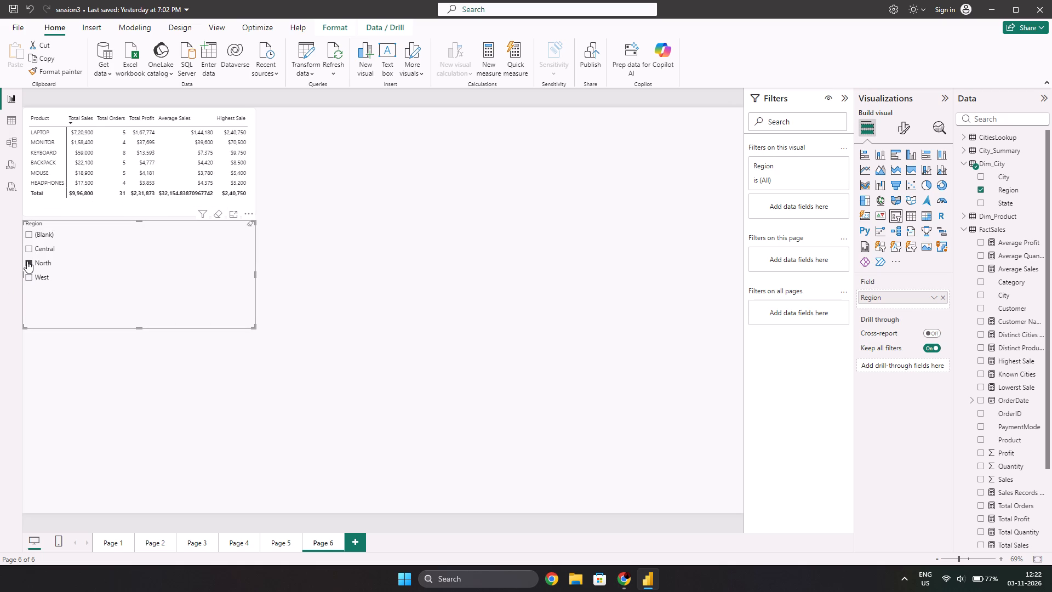
{"action": "left_click", "coordinate": [27, 261]}
{"action": "left_click", "coordinate": [27, 234]}
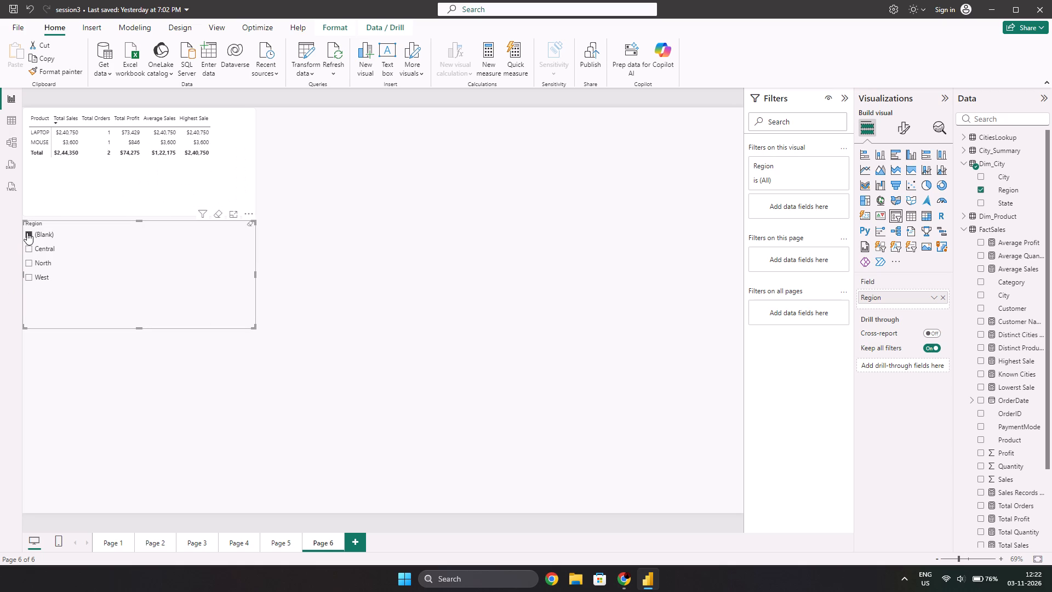
{"action": "left_click", "coordinate": [32, 232]}
Move the Region slicer to the top of the report page, right of the product matrix with a wide gap between them.
{"action": "left_click_drag", "start_coordinate": [151, 288], "coordinate": [270, 280]}
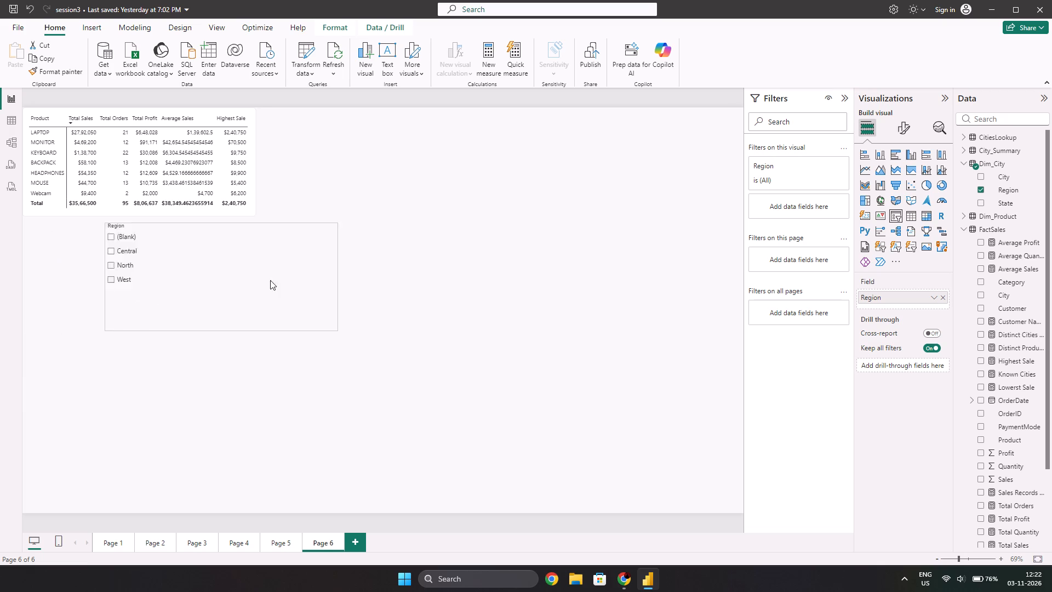
{"action": "left_click_drag", "start_coordinate": [270, 280], "coordinate": [384, 177]}
{"action": "left_click_drag", "start_coordinate": [376, 178], "coordinate": [391, 184]}
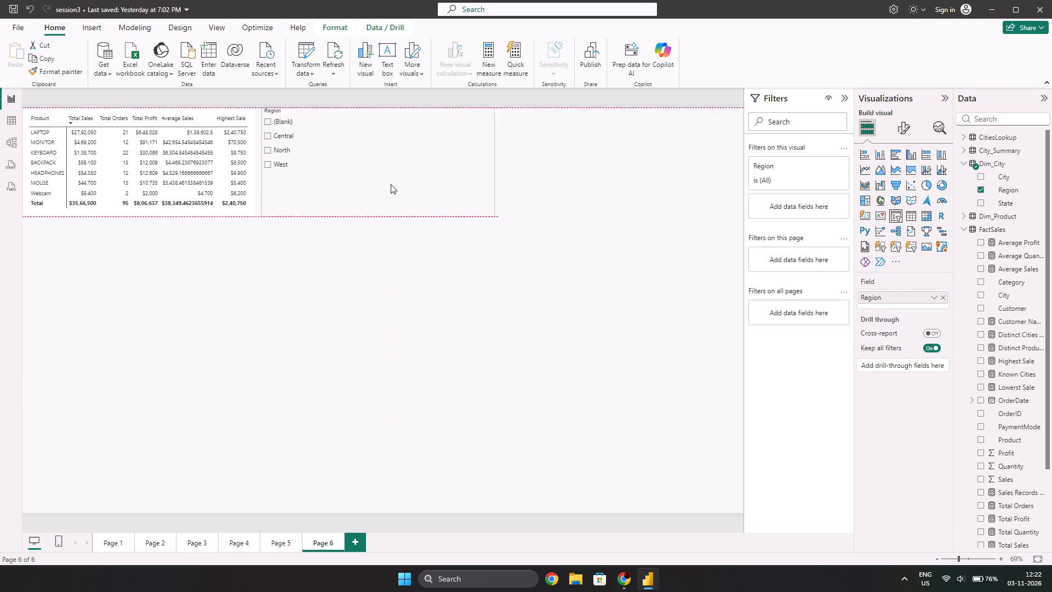
{"action": "left_click_drag", "start_coordinate": [391, 184], "coordinate": [638, 177]}
{"action": "left_click", "coordinate": [318, 196]}
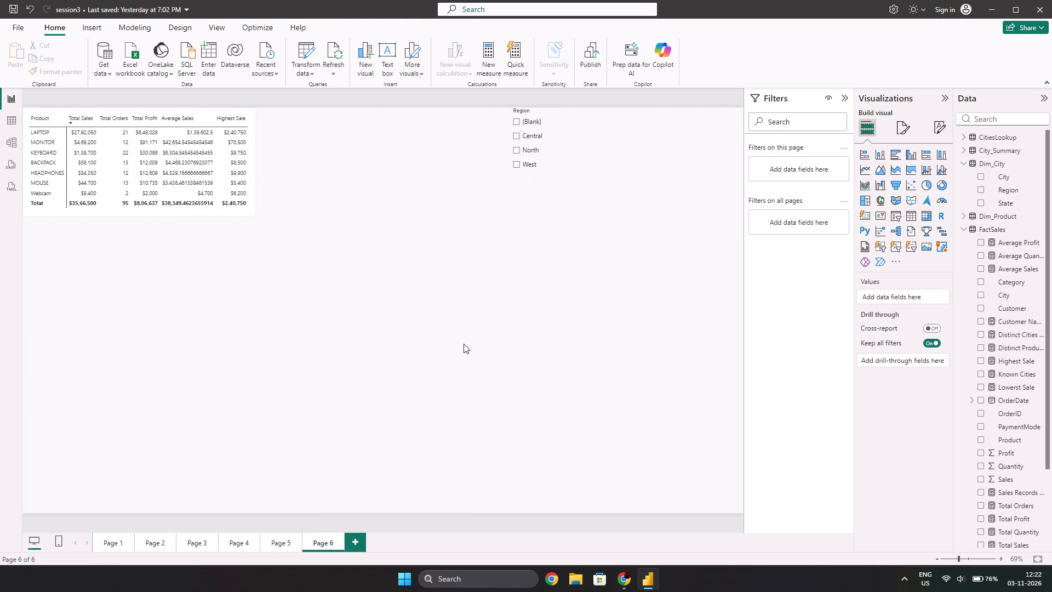
On Page 5, add a table visual showing the Region field from Dim_City.
{"action": "left_click", "coordinate": [270, 541]}
{"action": "double_click", "coordinate": [345, 372]}
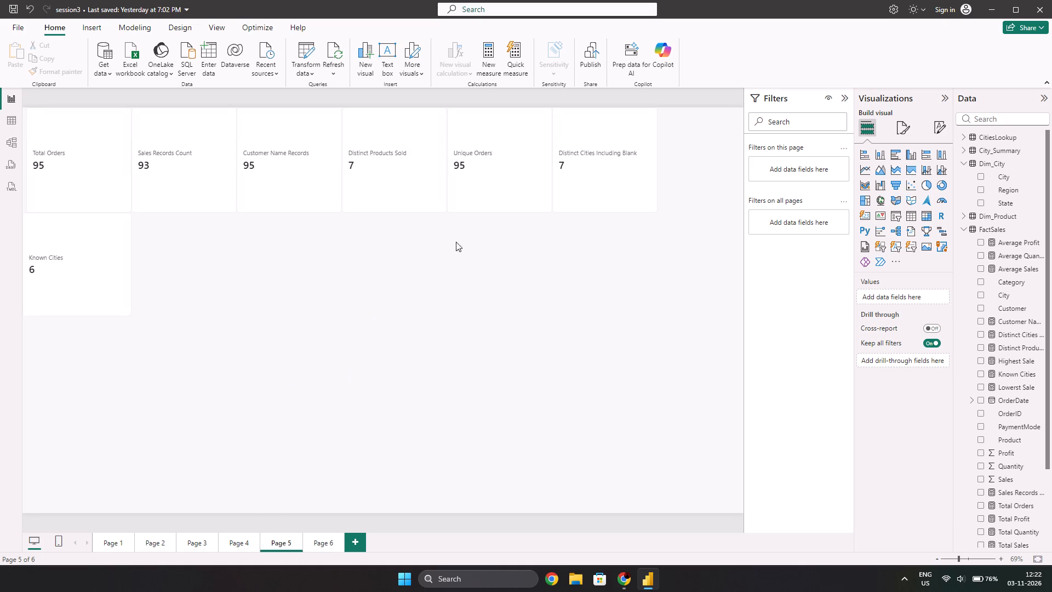
{"action": "left_click", "coordinate": [980, 186]}
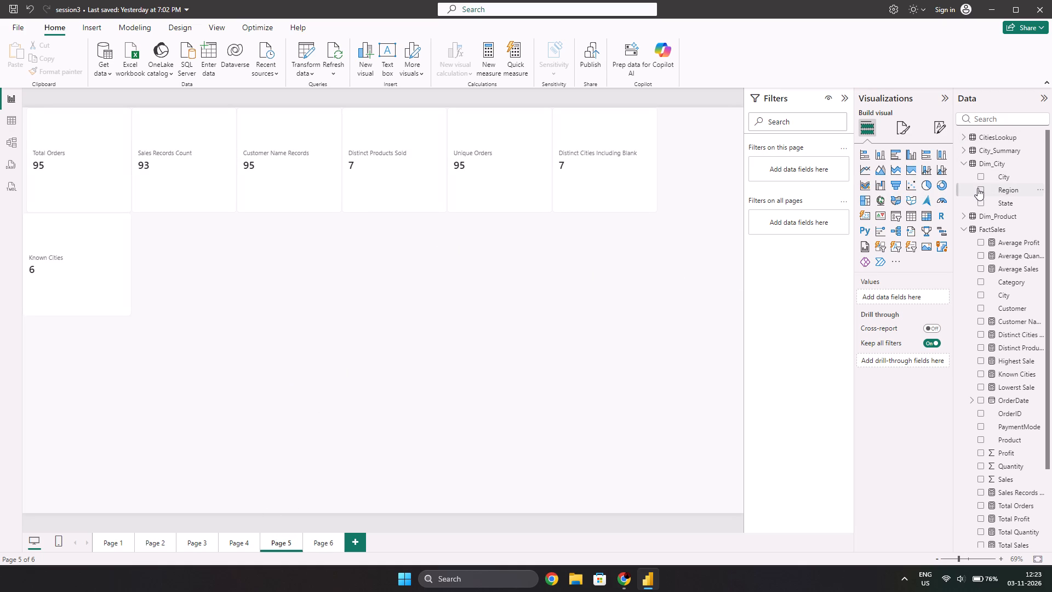
{"action": "left_click", "coordinate": [984, 188]}
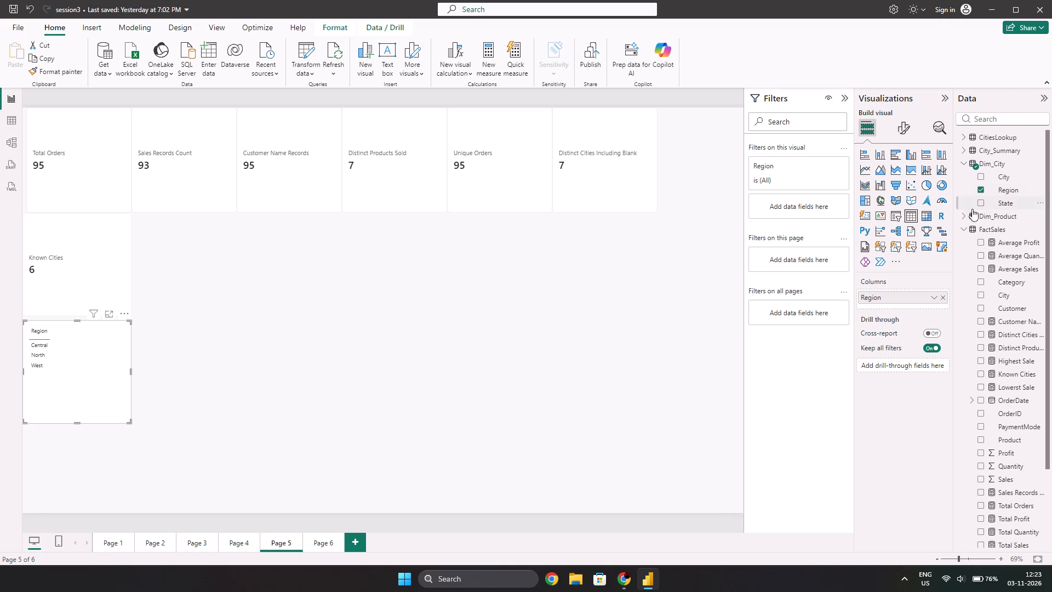
{"action": "left_click", "coordinate": [545, 339]}
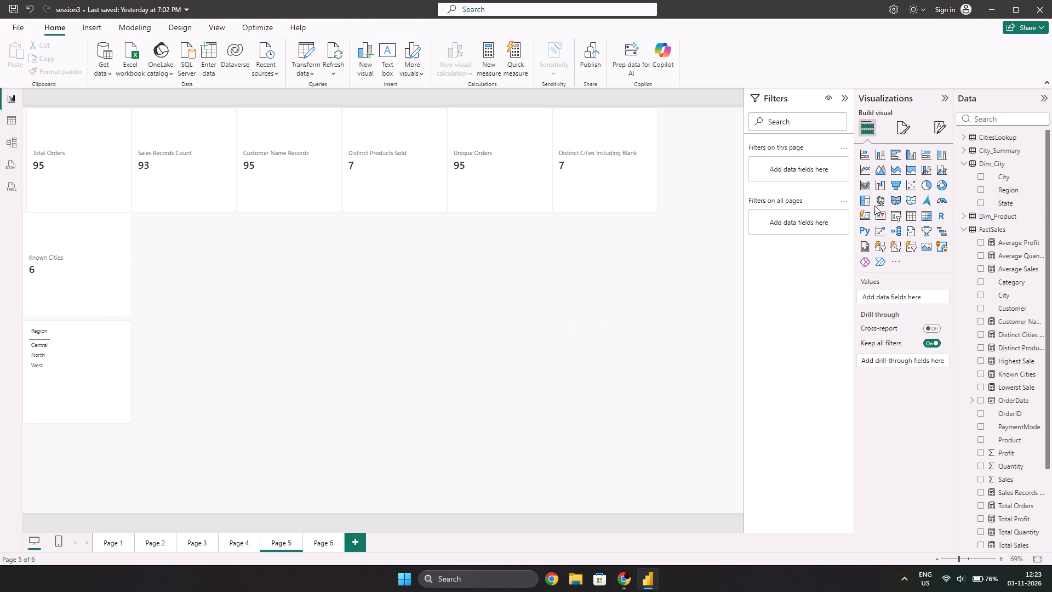
Add a slicer using the Brand field from Dim_Product and place it below the cards, beside Known Cities.
{"action": "left_click", "coordinate": [897, 217]}
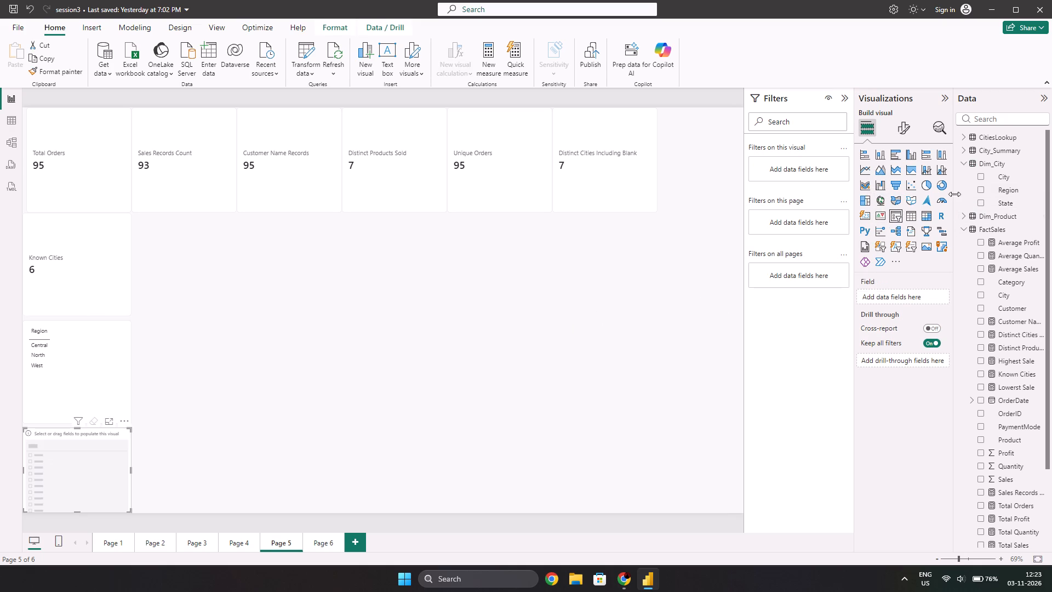
{"action": "left_click", "coordinate": [970, 217]}
{"action": "left_click", "coordinate": [963, 215]}
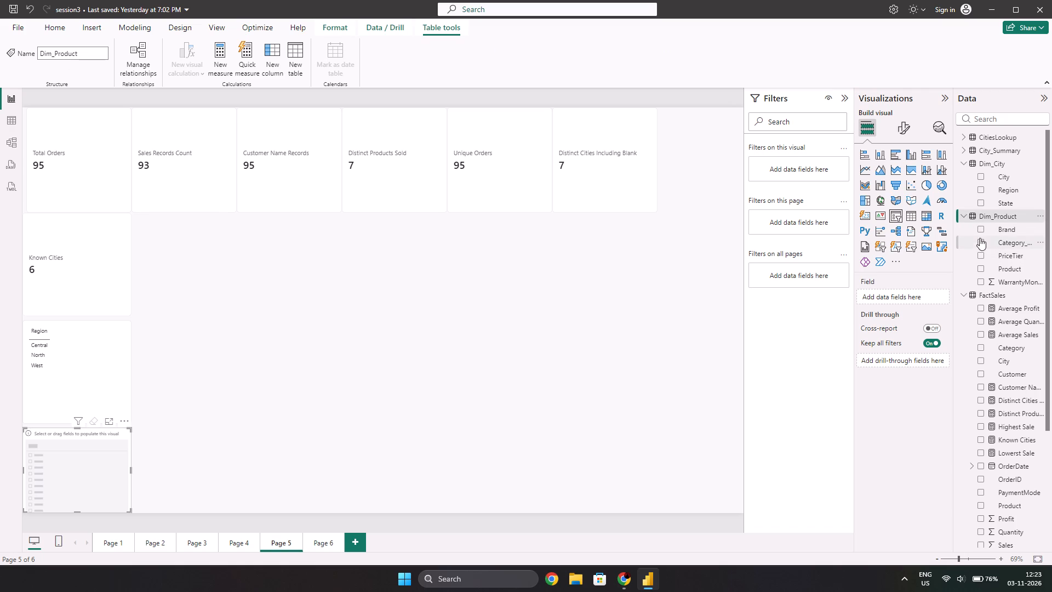
{"action": "left_click", "coordinate": [980, 230]}
{"action": "left_click_drag", "start_coordinate": [72, 480], "coordinate": [282, 332]}
Convert the Region table to a slicer and place it beneath the Distinct Cities Including Blank card, roughly level with the Brand slicer.
{"action": "left_click", "coordinate": [86, 374]}
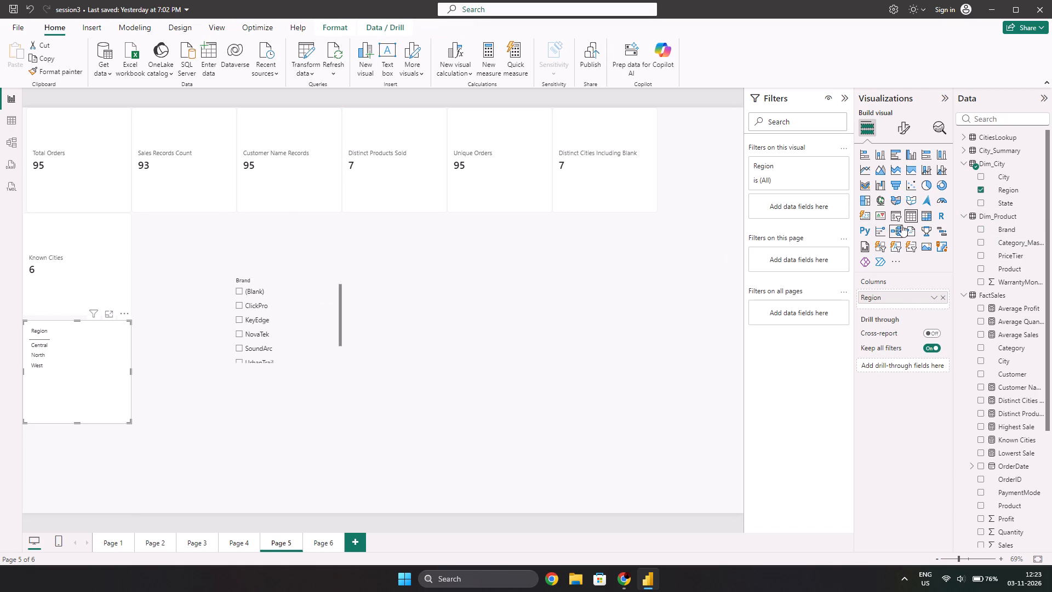
{"action": "left_click", "coordinate": [894, 215]}
{"action": "left_click_drag", "start_coordinate": [94, 370], "coordinate": [565, 289]}
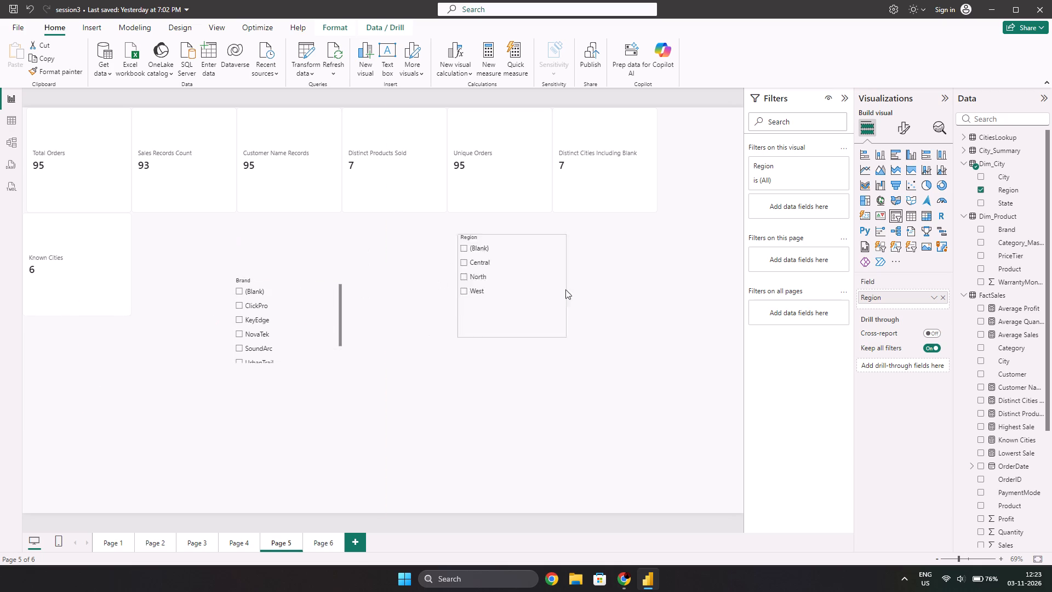
{"action": "left_click_drag", "start_coordinate": [565, 289], "coordinate": [592, 297]}
{"action": "left_click_drag", "start_coordinate": [316, 322], "coordinate": [320, 290]}
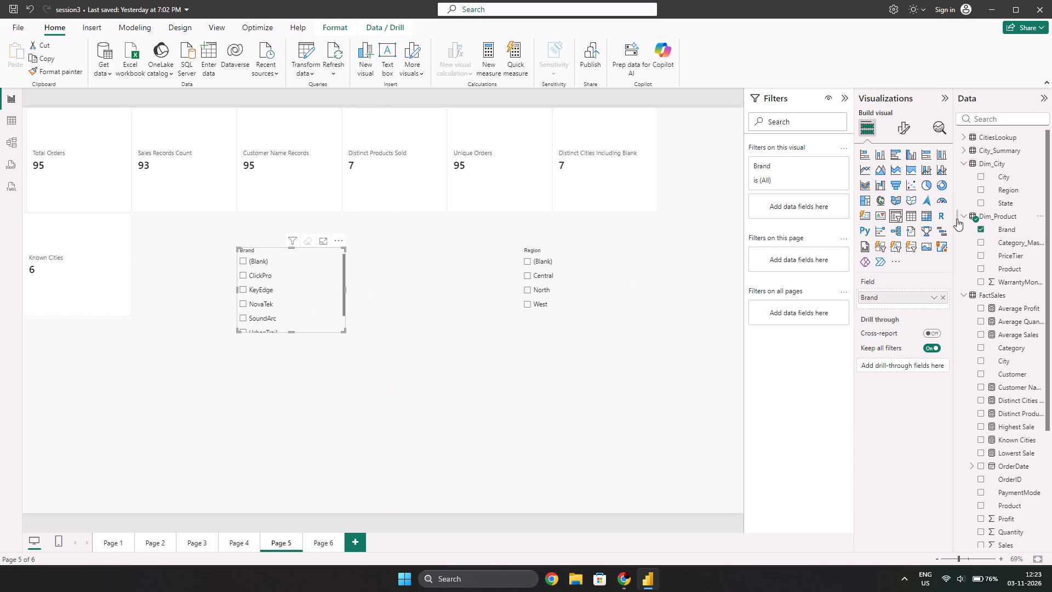
Add a slicer using the Product field from Dim_Product and place it in the empty area below the Brand slicer.
{"action": "left_click", "coordinate": [596, 395]}
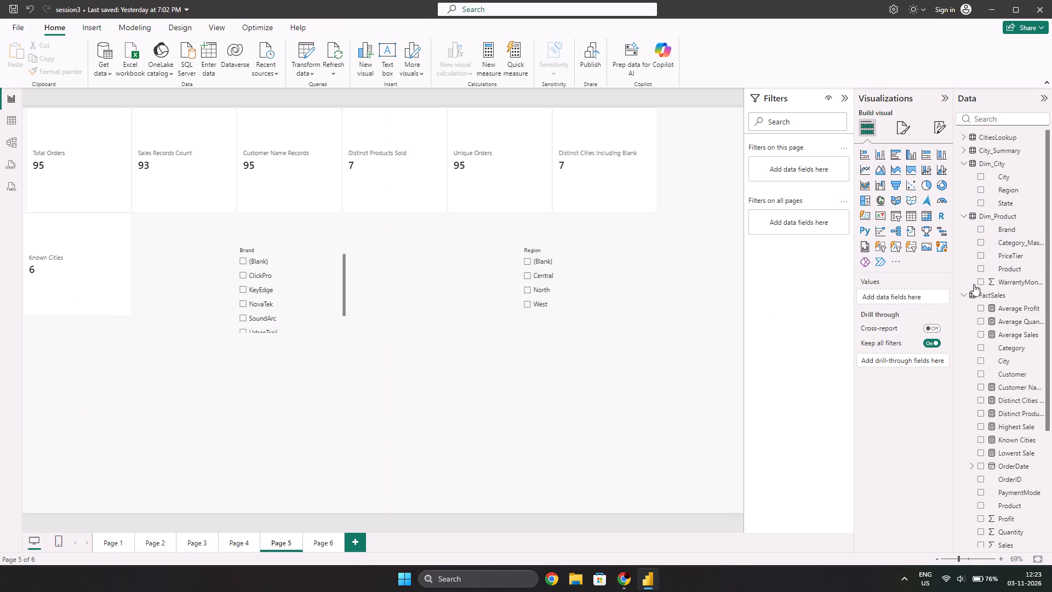
{"action": "left_click", "coordinate": [893, 219]}
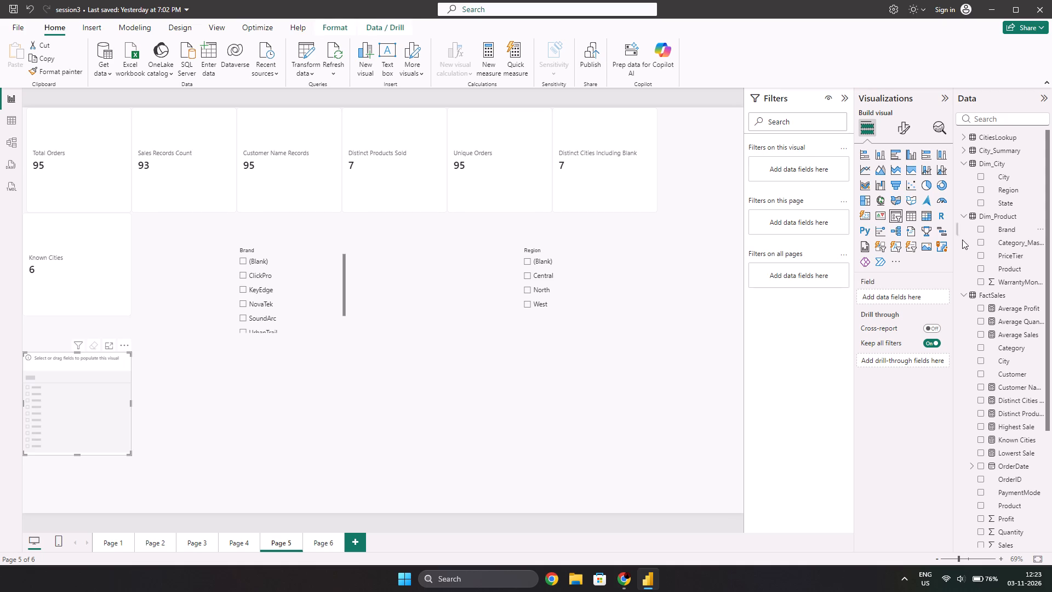
{"action": "left_click", "coordinate": [984, 266]}
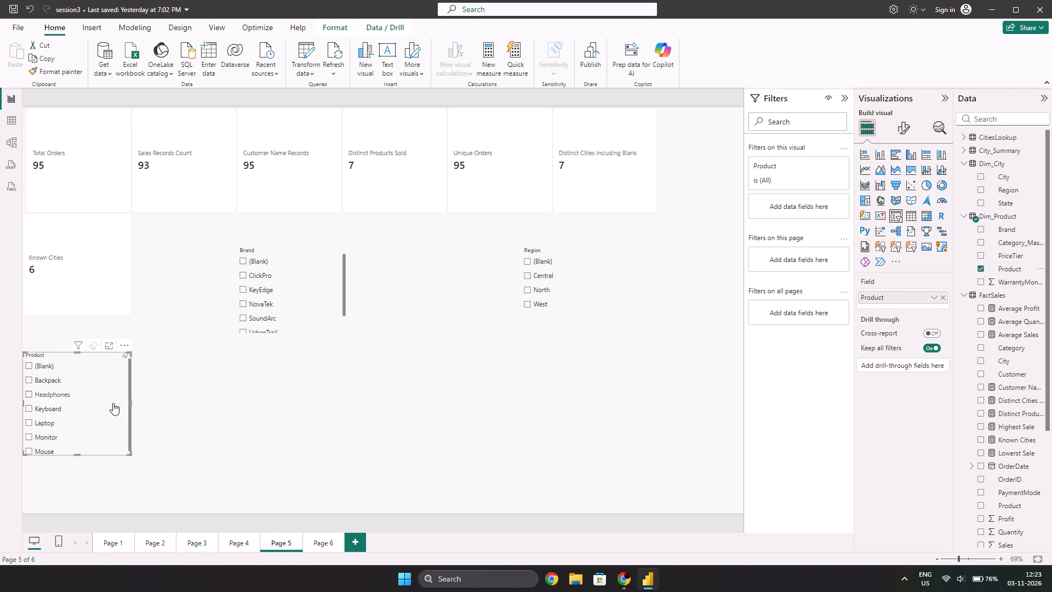
{"action": "left_click_drag", "start_coordinate": [104, 416], "coordinate": [466, 305]}
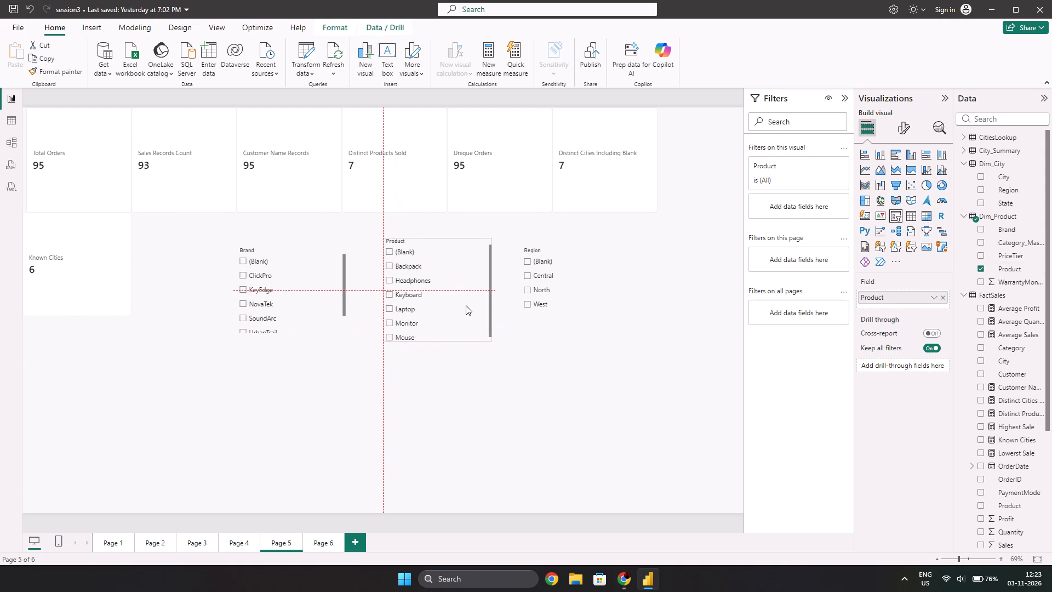
{"action": "left_click_drag", "start_coordinate": [466, 305], "coordinate": [577, 422]}
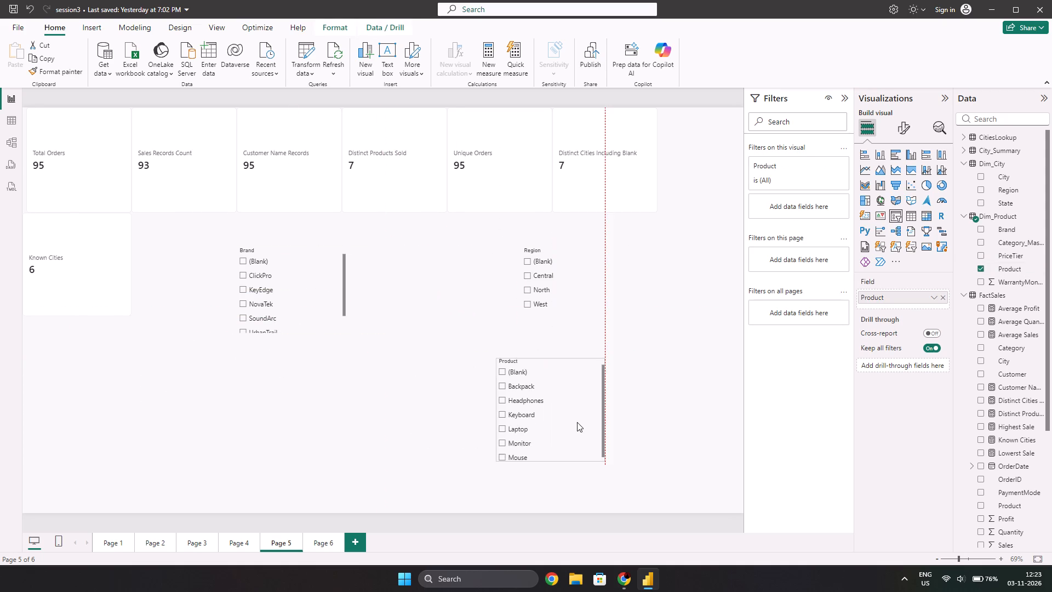
{"action": "left_click_drag", "start_coordinate": [577, 422], "coordinate": [257, 418]}
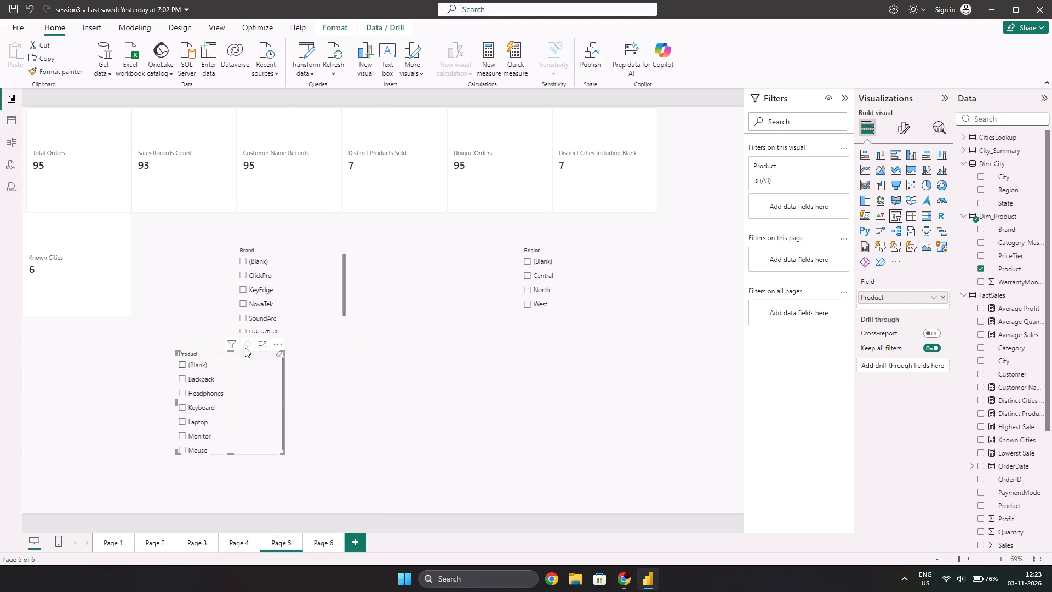
Move the Brand slicer closer to the Region slicer and make it taller to fit all its brands.
{"action": "scroll", "coordinate": [299, 294], "scroll_direction": "down", "scroll_amount": 1}
{"action": "left_click_drag", "start_coordinate": [331, 282], "coordinate": [453, 286]}
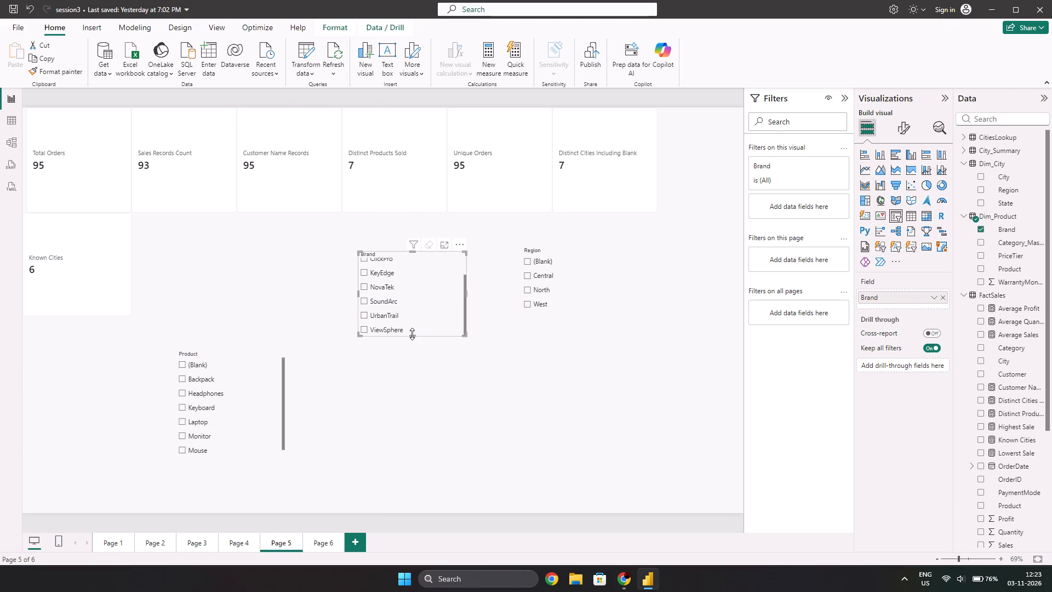
{"action": "left_click_drag", "start_coordinate": [412, 334], "coordinate": [414, 370]}
{"action": "left_click_drag", "start_coordinate": [425, 307], "coordinate": [447, 305]}
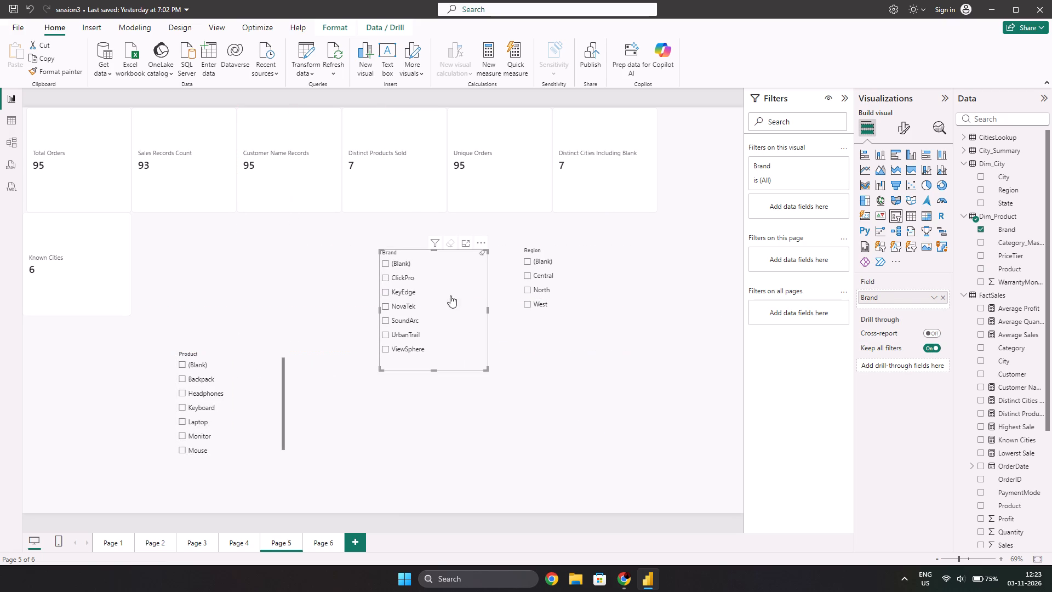
Make the Product slicer taller, place it between Known Cities and the Brand slicer, and clear its Laptop selection.
{"action": "left_click", "coordinate": [234, 414]}
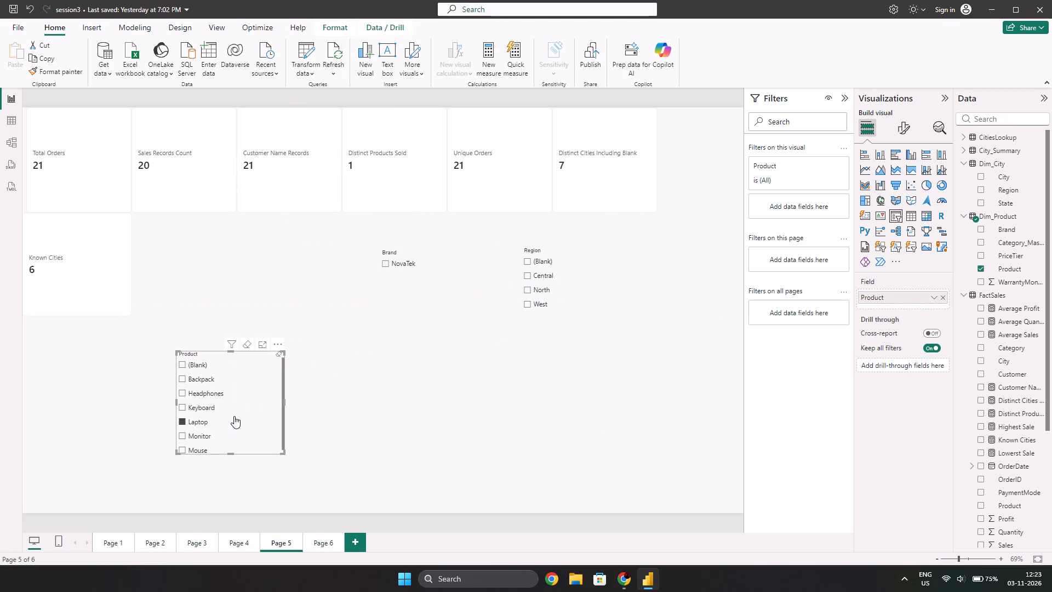
{"action": "scroll", "coordinate": [234, 416], "scroll_direction": "down", "scroll_amount": 2}
{"action": "left_click", "coordinate": [234, 451]}
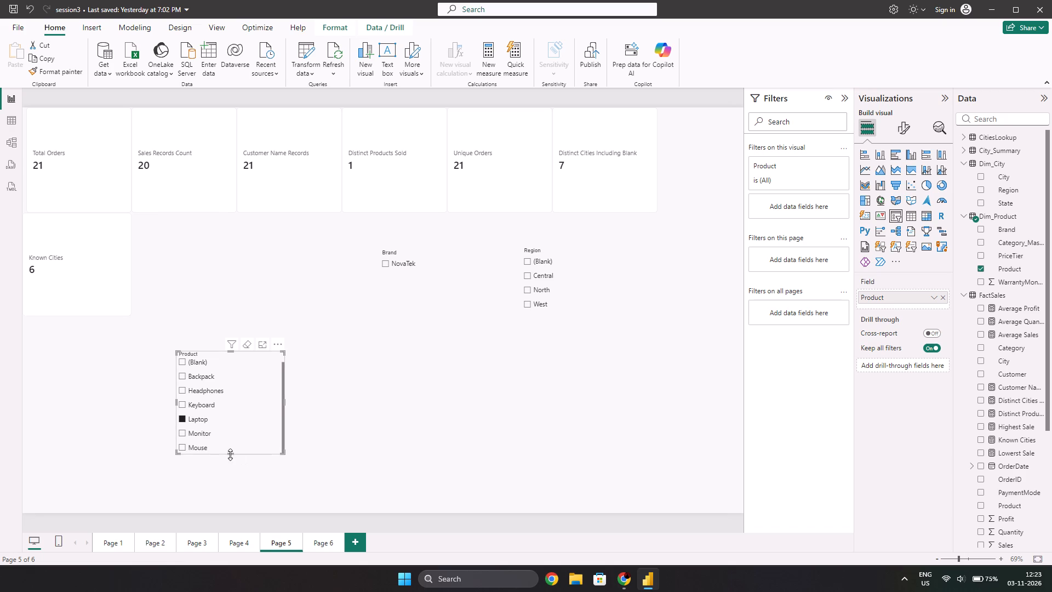
{"action": "left_click_drag", "start_coordinate": [230, 454], "coordinate": [230, 472]}
{"action": "left_click_drag", "start_coordinate": [247, 417], "coordinate": [316, 301]}
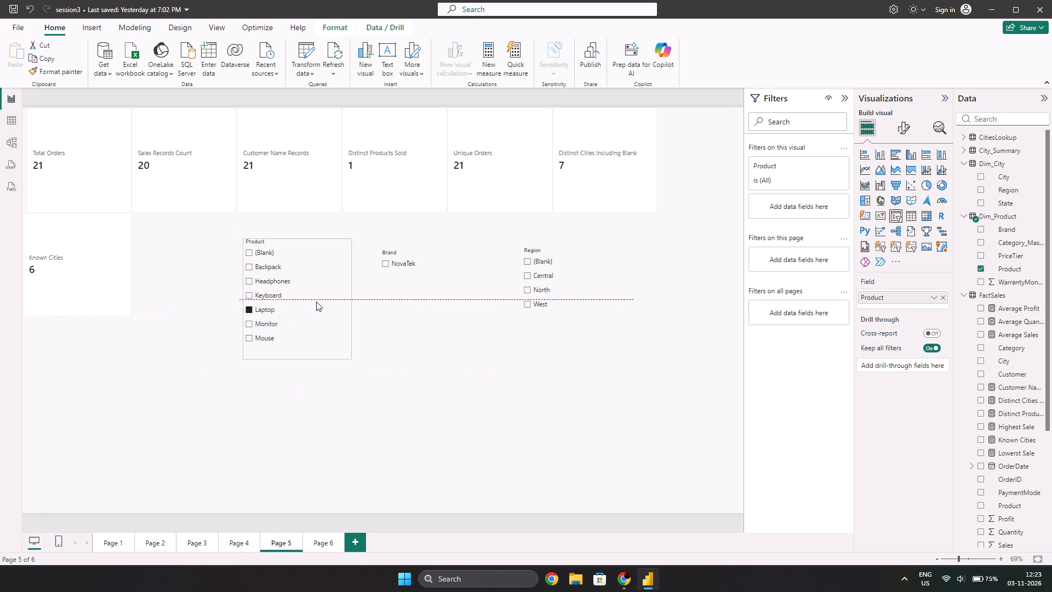
{"action": "left_click_drag", "start_coordinate": [316, 301], "coordinate": [320, 298]}
{"action": "left_click", "coordinate": [270, 299]}
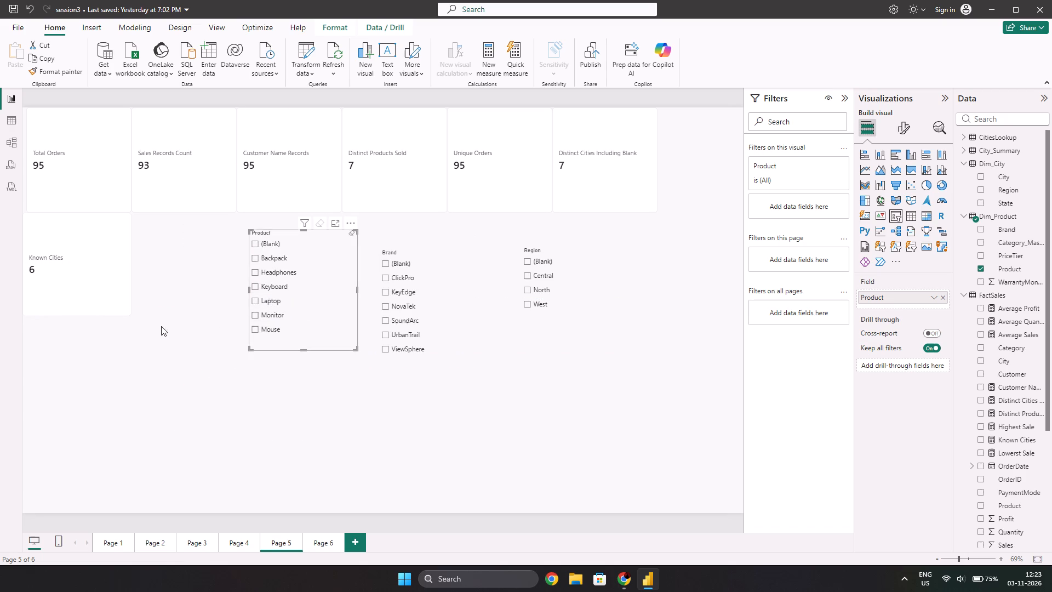
Test the Product slicer's effect on the cards and Brand slicer with Laptop, Keyboard, Headphones, Backpack, Monitor, Mouse and (Blank), clearing each selection.
{"action": "left_click", "coordinate": [255, 297]}
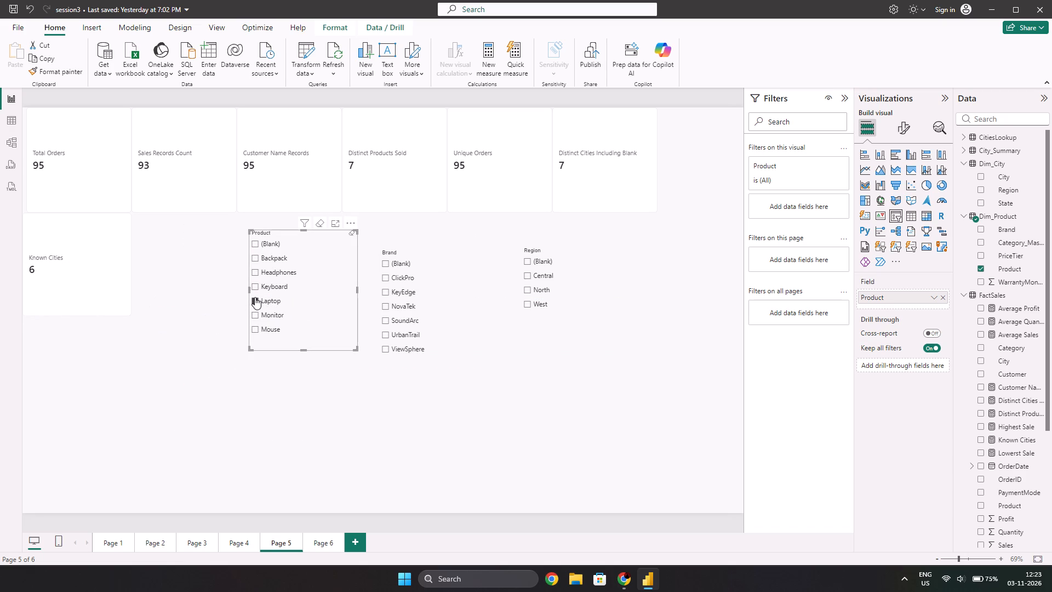
{"action": "left_click", "coordinate": [255, 297]}
{"action": "left_click", "coordinate": [253, 284]}
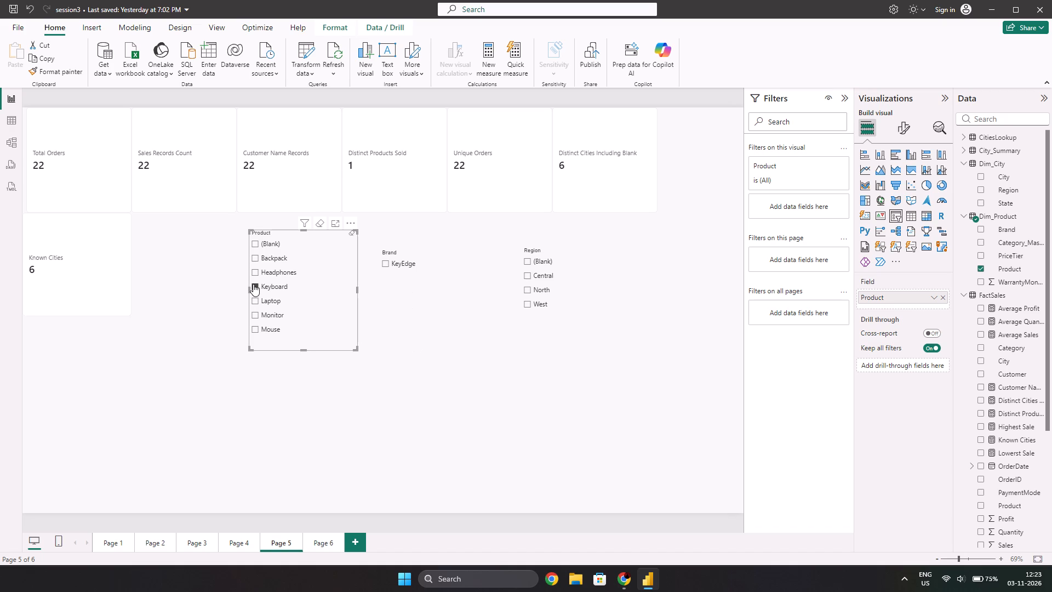
{"action": "left_click", "coordinate": [253, 284]}
{"action": "left_click", "coordinate": [253, 271]}
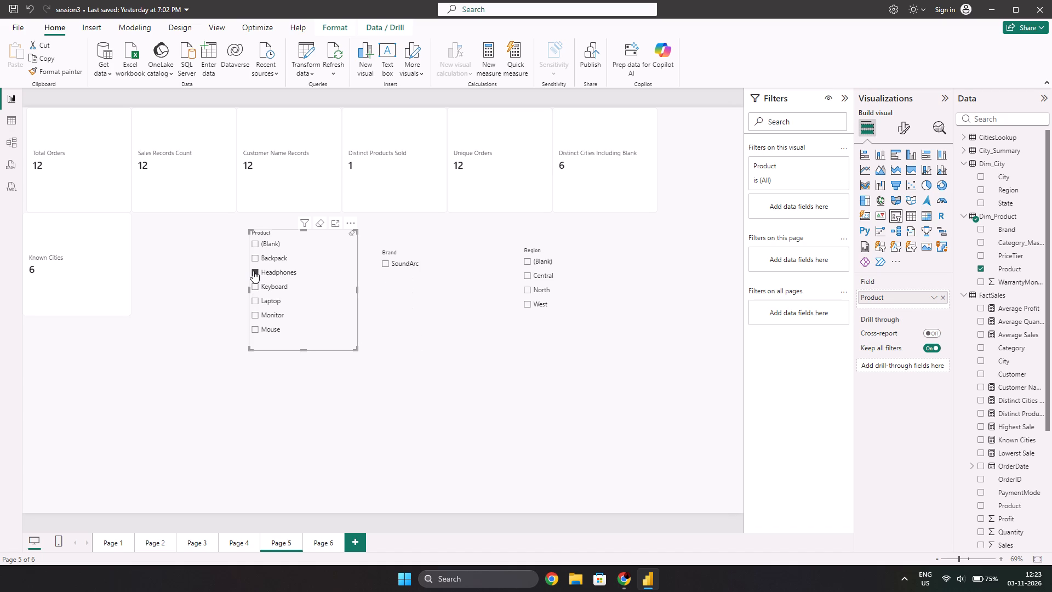
{"action": "left_click", "coordinate": [253, 271]}
{"action": "left_click", "coordinate": [251, 255]}
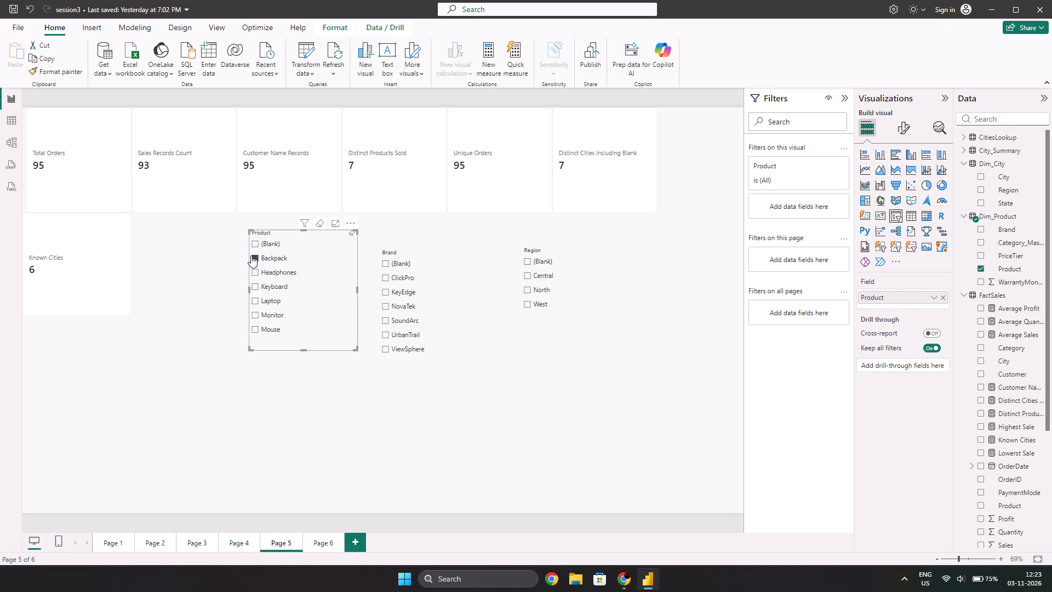
{"action": "left_click", "coordinate": [253, 255]}
{"action": "left_click", "coordinate": [253, 315]}
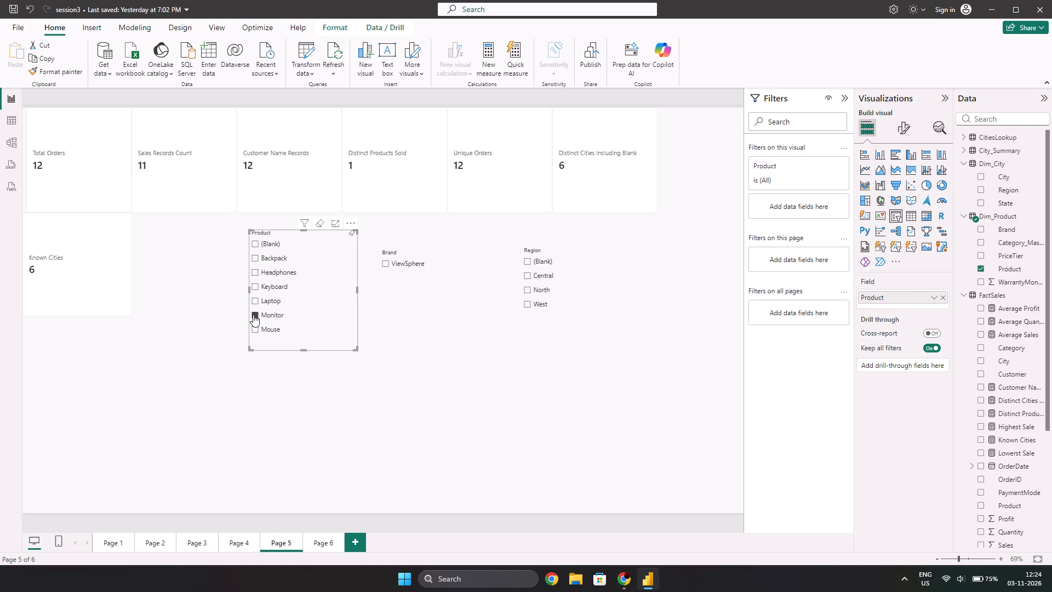
{"action": "left_click", "coordinate": [253, 315]}
{"action": "left_click", "coordinate": [255, 330]}
{"action": "left_click", "coordinate": [255, 330]}
{"action": "left_click", "coordinate": [255, 242]}
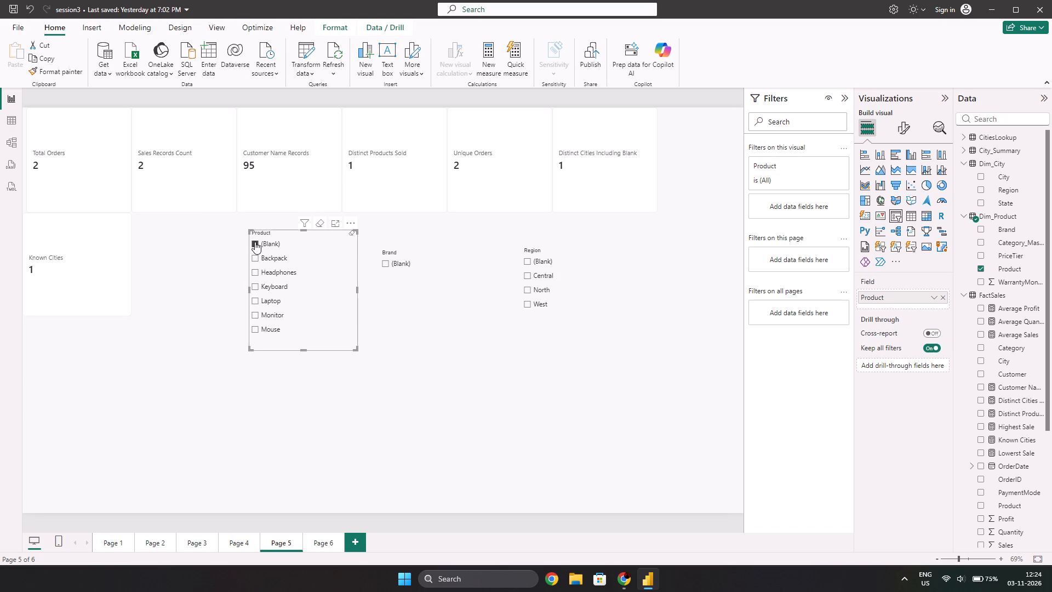
{"action": "left_click", "coordinate": [255, 242]}
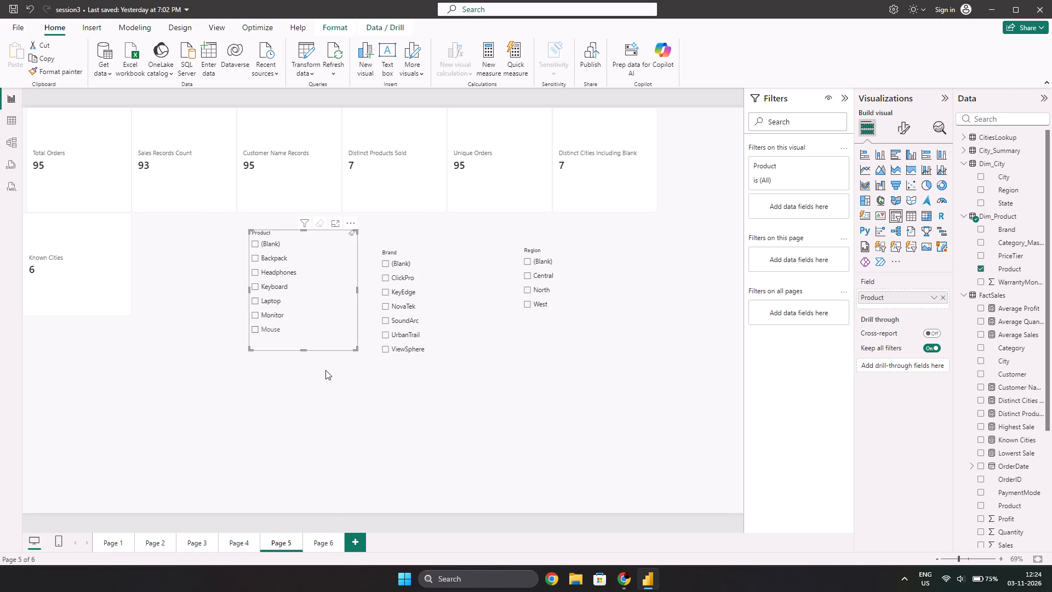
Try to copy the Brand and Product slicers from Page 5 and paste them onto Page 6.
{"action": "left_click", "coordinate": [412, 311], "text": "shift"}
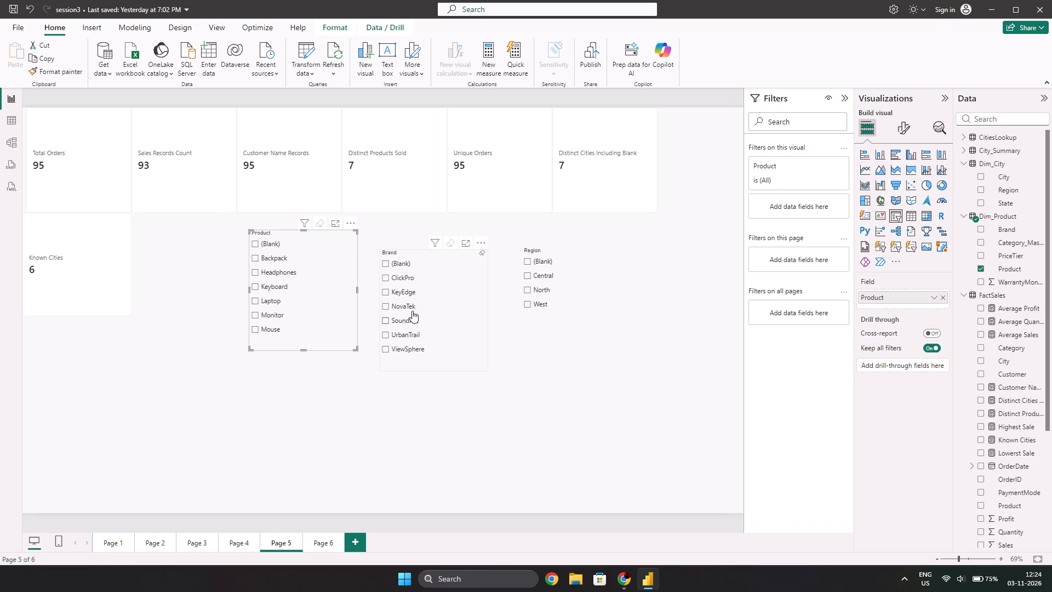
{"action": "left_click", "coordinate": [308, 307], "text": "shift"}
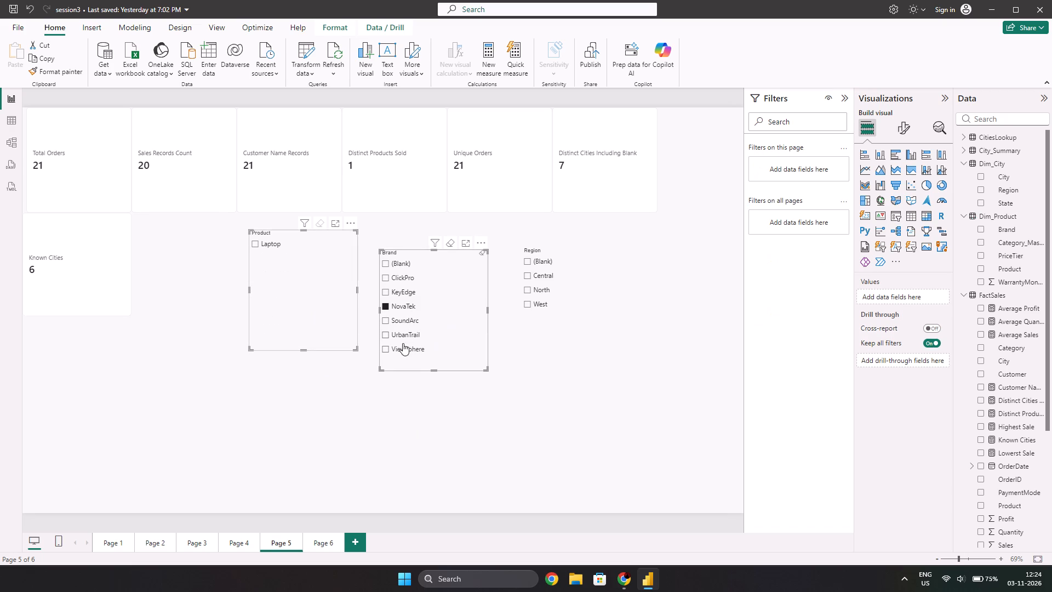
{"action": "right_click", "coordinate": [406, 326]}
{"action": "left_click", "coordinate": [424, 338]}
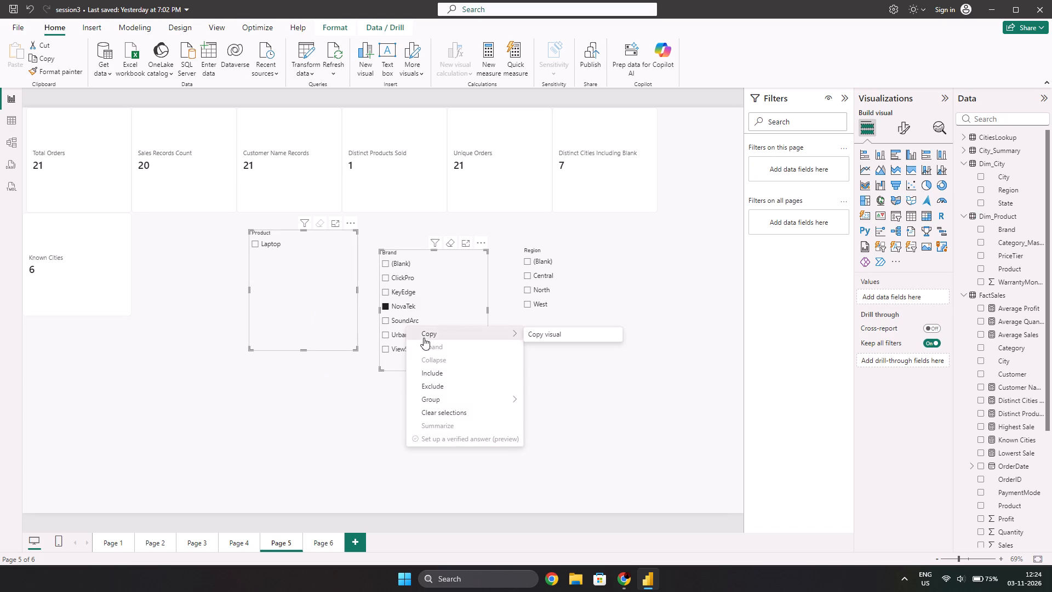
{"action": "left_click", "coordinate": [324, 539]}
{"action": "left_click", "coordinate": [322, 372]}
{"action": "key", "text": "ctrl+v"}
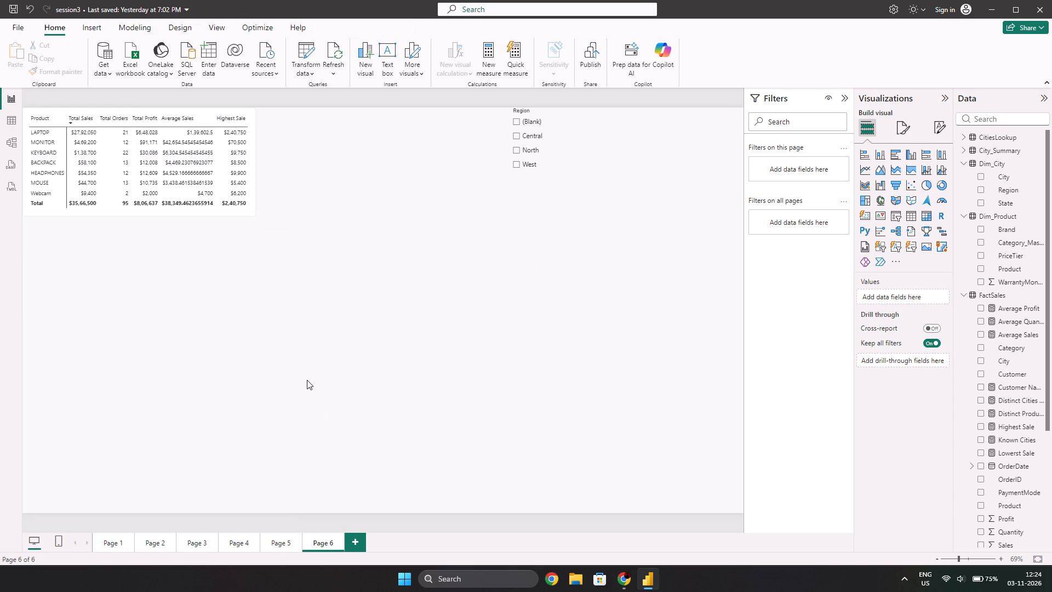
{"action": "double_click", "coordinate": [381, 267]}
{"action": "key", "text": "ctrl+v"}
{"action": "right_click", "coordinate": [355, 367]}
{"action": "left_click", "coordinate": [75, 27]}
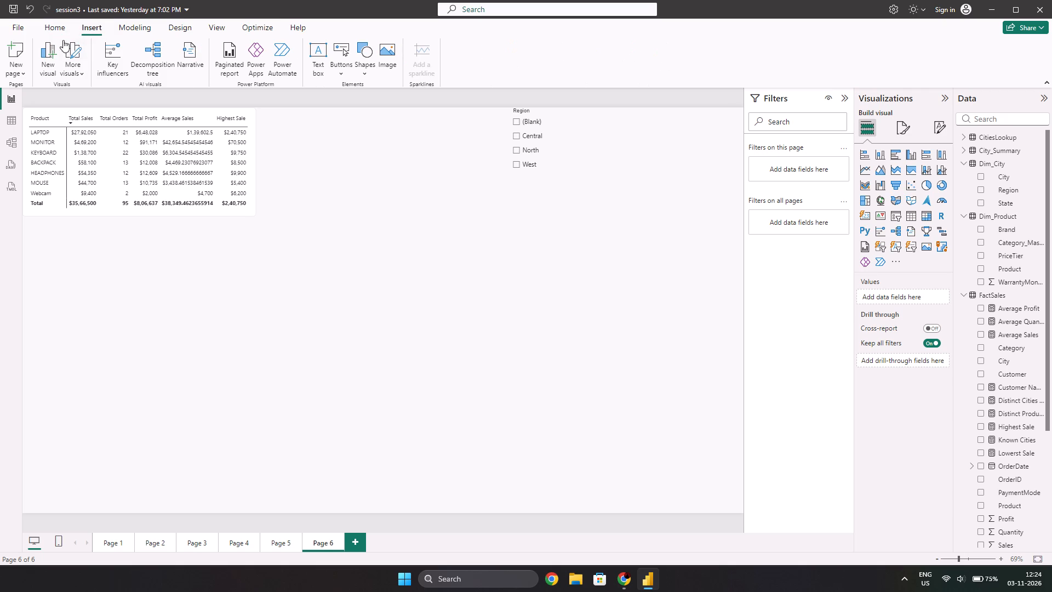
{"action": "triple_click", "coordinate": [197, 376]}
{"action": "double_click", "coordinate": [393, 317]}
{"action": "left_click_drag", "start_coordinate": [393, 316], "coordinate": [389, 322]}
On Page 6, add a slicer using the Product field from Dim_Product and place it between the table and the Region slicer.
{"action": "left_click", "coordinate": [897, 213]}
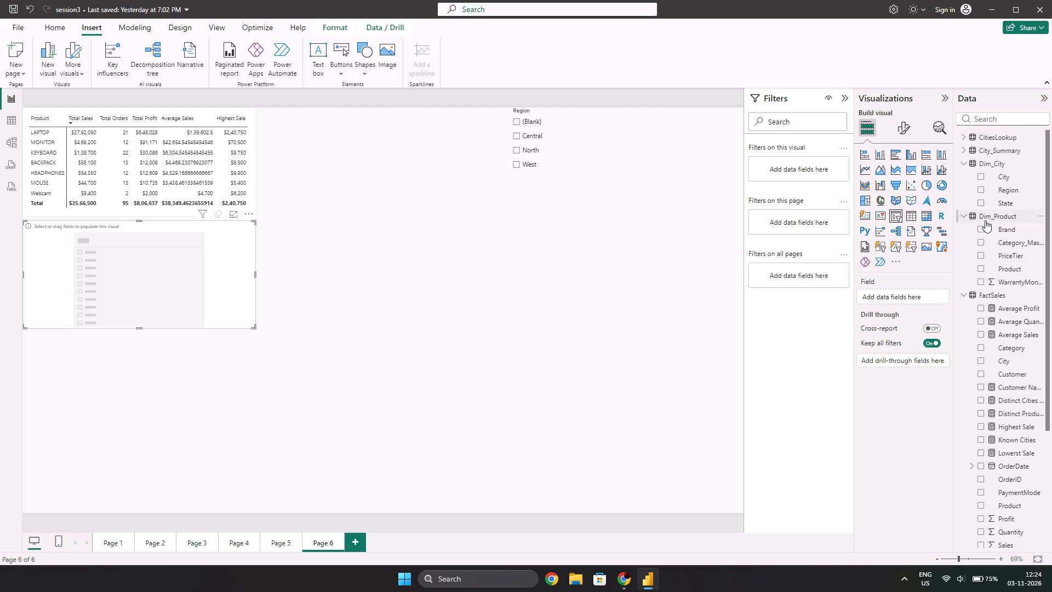
{"action": "left_click", "coordinate": [981, 269]}
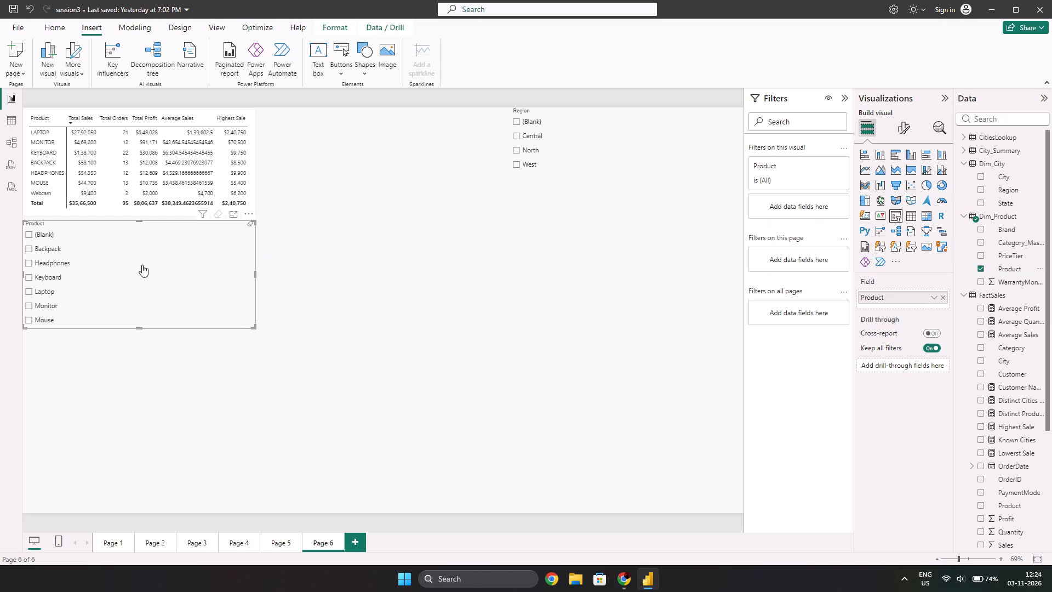
{"action": "left_click_drag", "start_coordinate": [142, 266], "coordinate": [393, 161]}
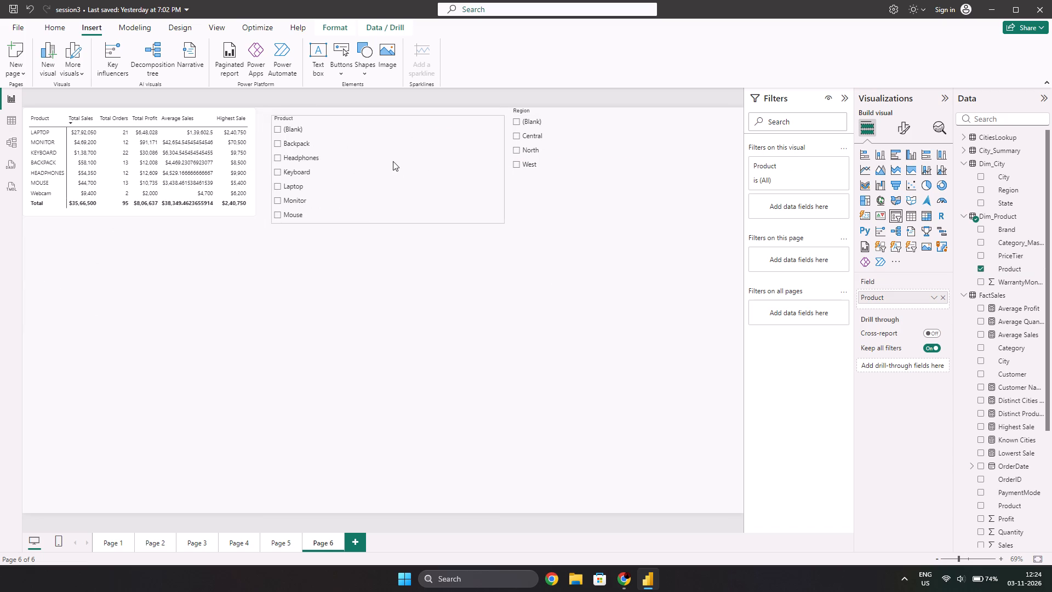
{"action": "left_click_drag", "start_coordinate": [393, 161], "coordinate": [378, 156]}
{"action": "left_click", "coordinate": [391, 332]}
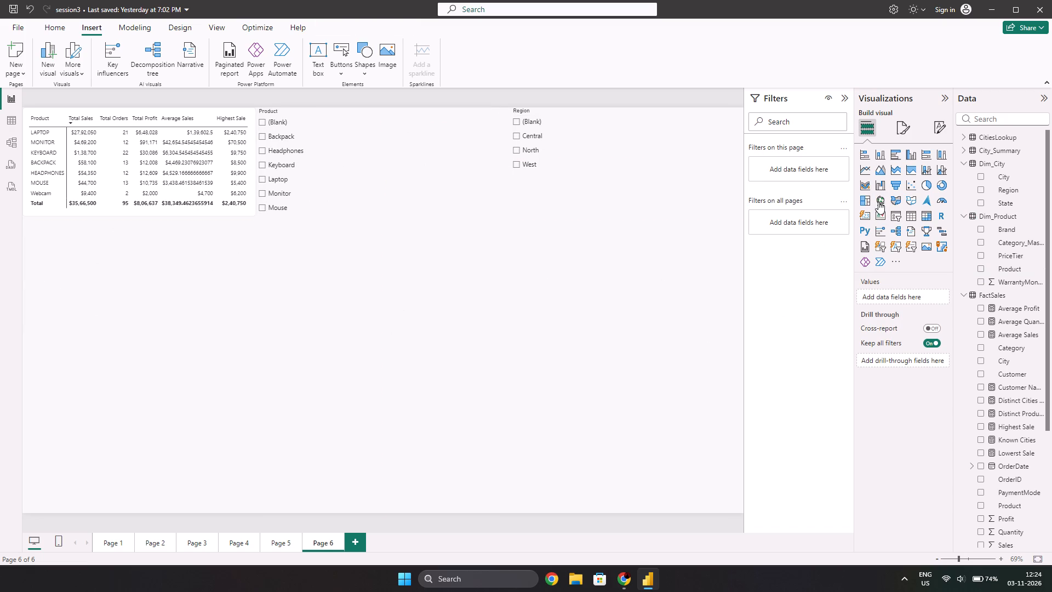
Add a slicer using the Brand field from Dim_Product and place it below the Region slicer.
{"action": "left_click", "coordinate": [893, 219]}
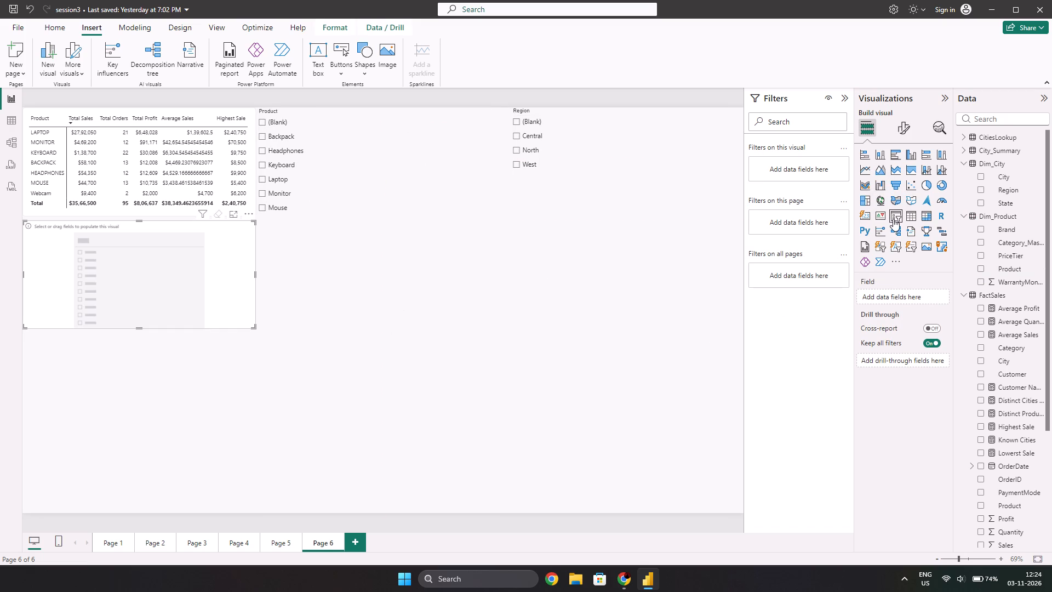
{"action": "left_click", "coordinate": [980, 229]}
{"action": "left_click_drag", "start_coordinate": [132, 276], "coordinate": [447, 275]}
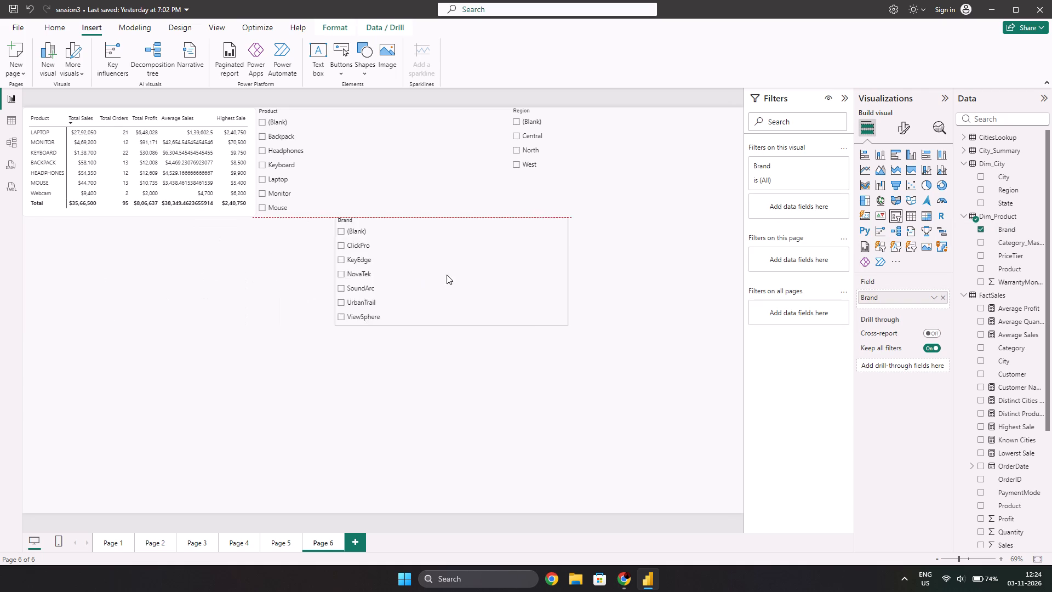
{"action": "left_click_drag", "start_coordinate": [447, 275], "coordinate": [605, 280]}
{"action": "left_click", "coordinate": [328, 347]}
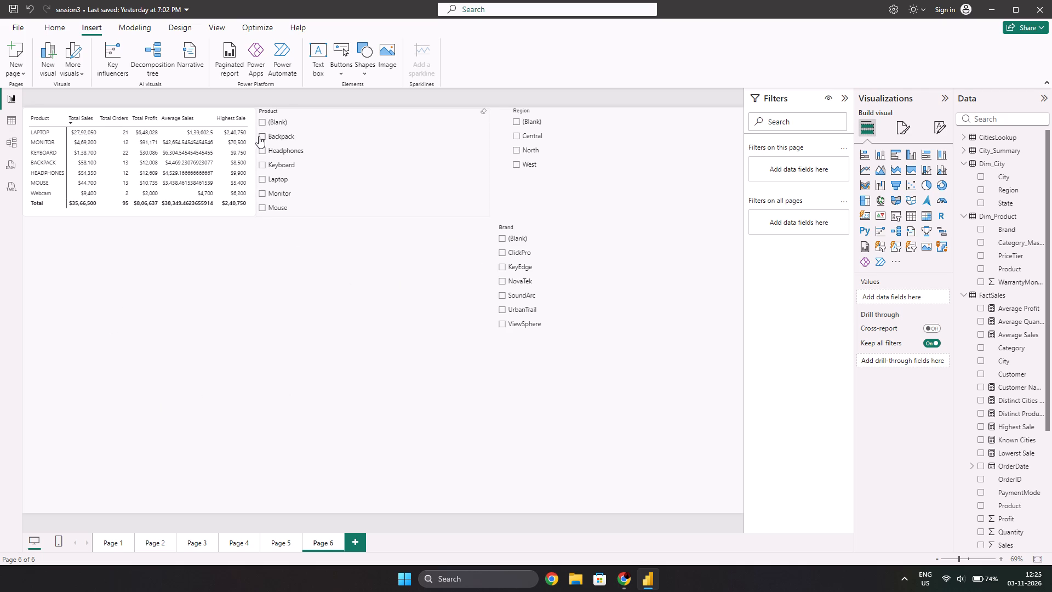
Test the Product slicer's effect on the table and Brand slicer with Headphones, clearing the selection again.
{"action": "left_click", "coordinate": [262, 151]}
{"action": "left_click", "coordinate": [262, 150]}
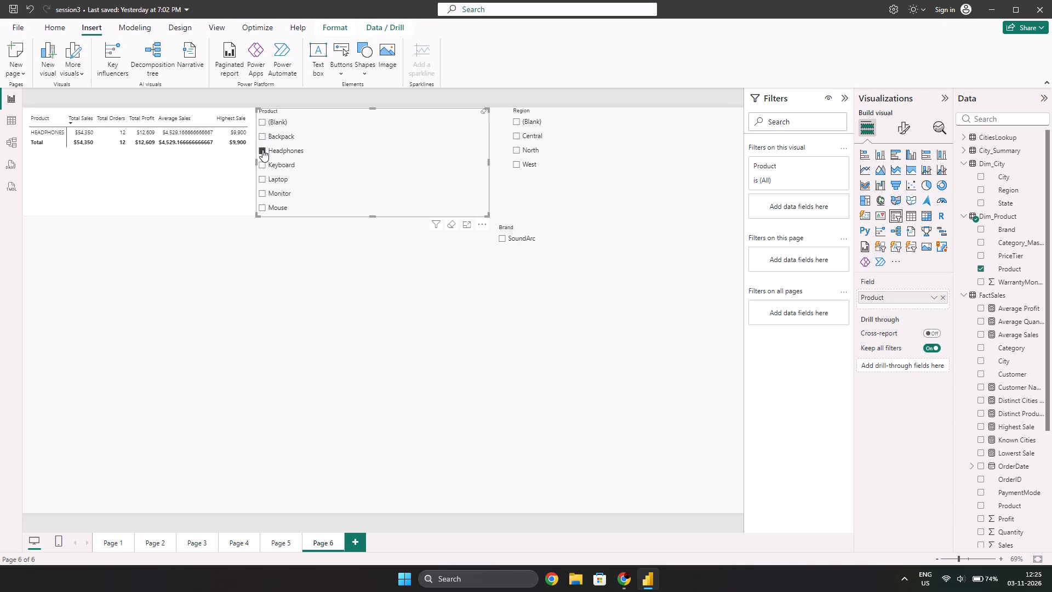
{"action": "left_click_drag", "start_coordinate": [259, 372], "coordinate": [251, 368]}
{"action": "left_click", "coordinate": [249, 367]}
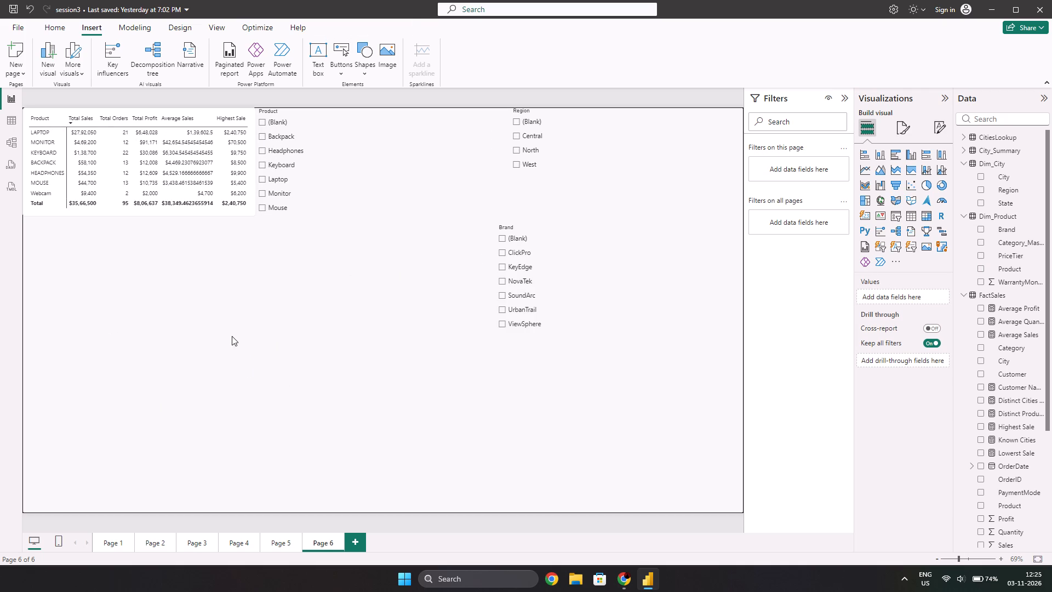
Switch to the DAX Aggregation Functions document in Chrome and read on through Organize DAX Measures to Build a DAX Aggregation Dashboard.
{"action": "key", "text": "alt+Tab"}
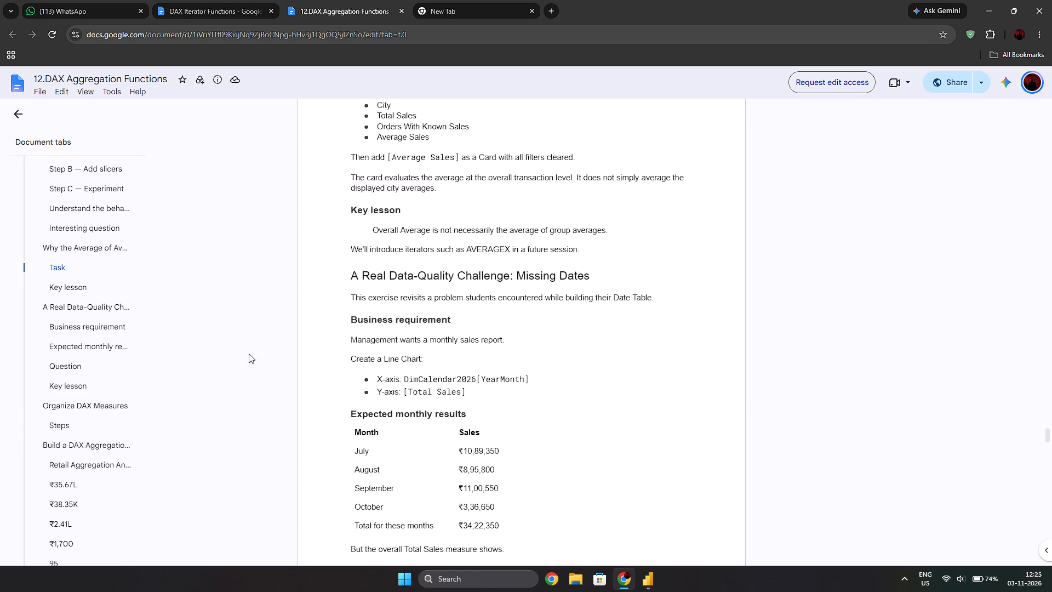
{"action": "scroll", "coordinate": [441, 337], "scroll_direction": "down", "scroll_amount": 2}
{"action": "scroll", "coordinate": [380, 346], "scroll_direction": "down", "scroll_amount": 1}
{"action": "scroll", "coordinate": [364, 292], "scroll_direction": "down", "scroll_amount": 1}
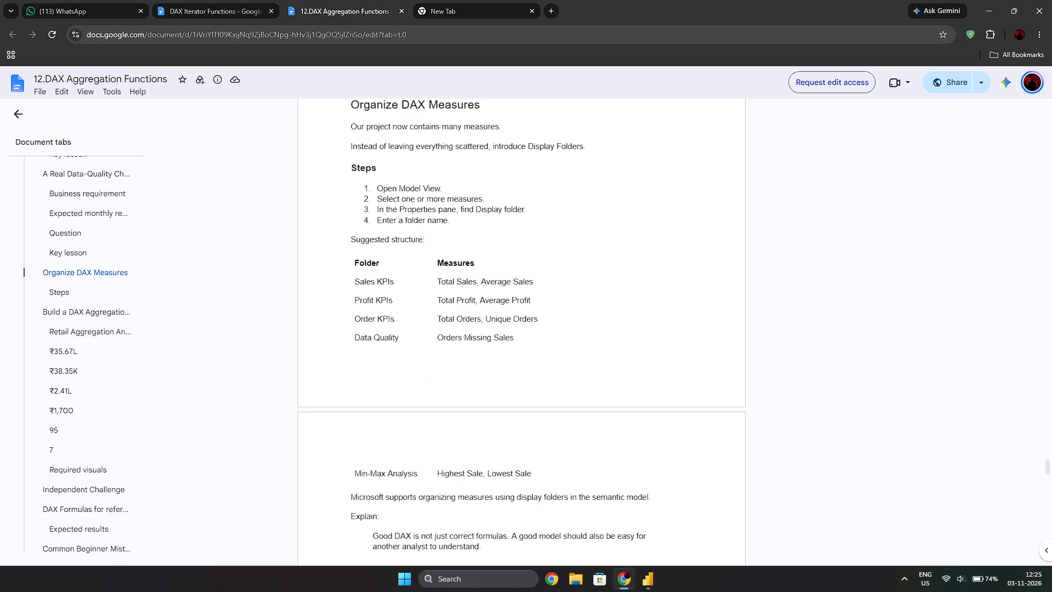
{"action": "scroll", "coordinate": [364, 291], "scroll_direction": "down", "scroll_amount": 2}
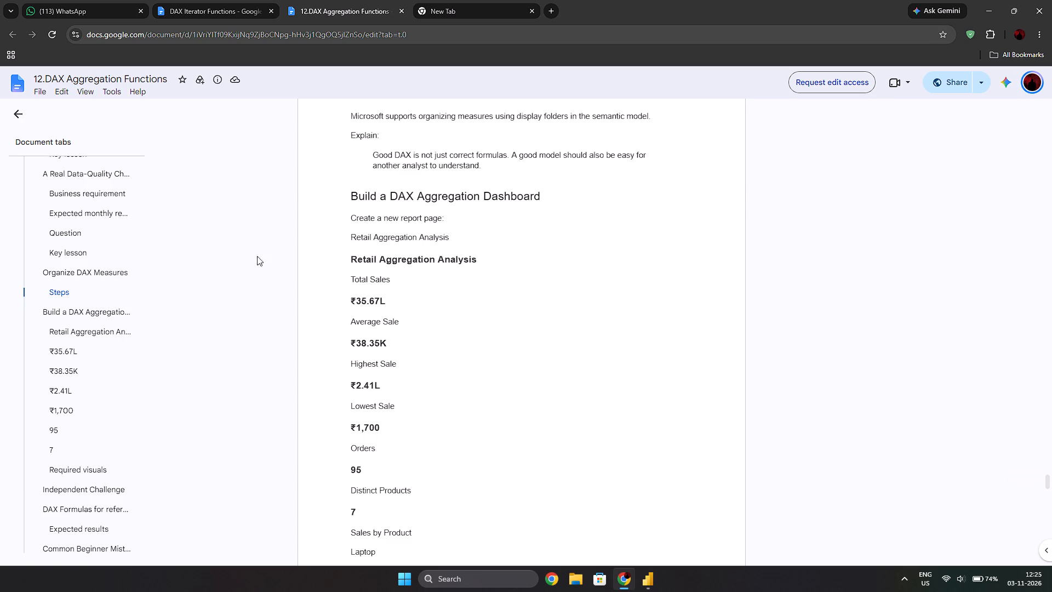